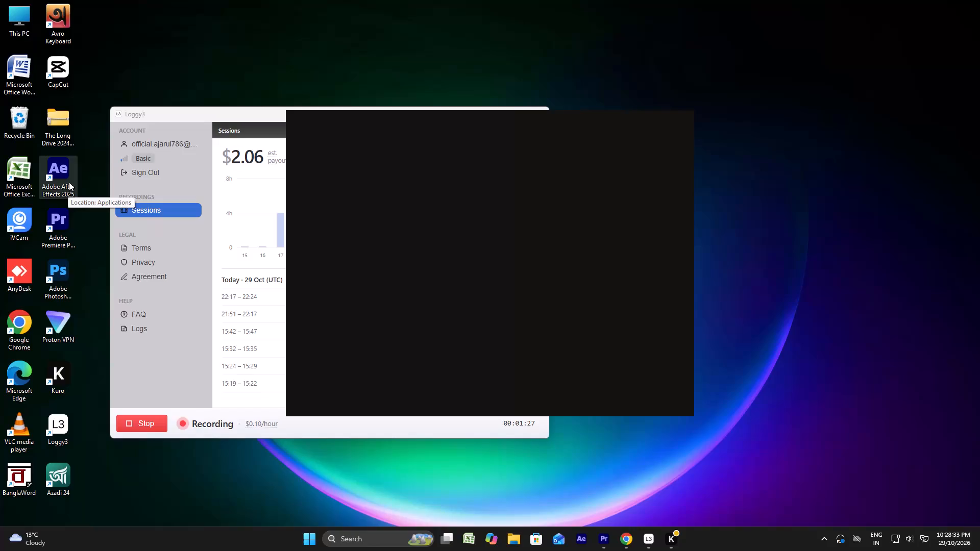
Switch to Premiere Pro and speed up the NAAM title's Crop Right reveal by moving its end keyframe earlier and its start keyframe slightly later.
double_click(57, 232)
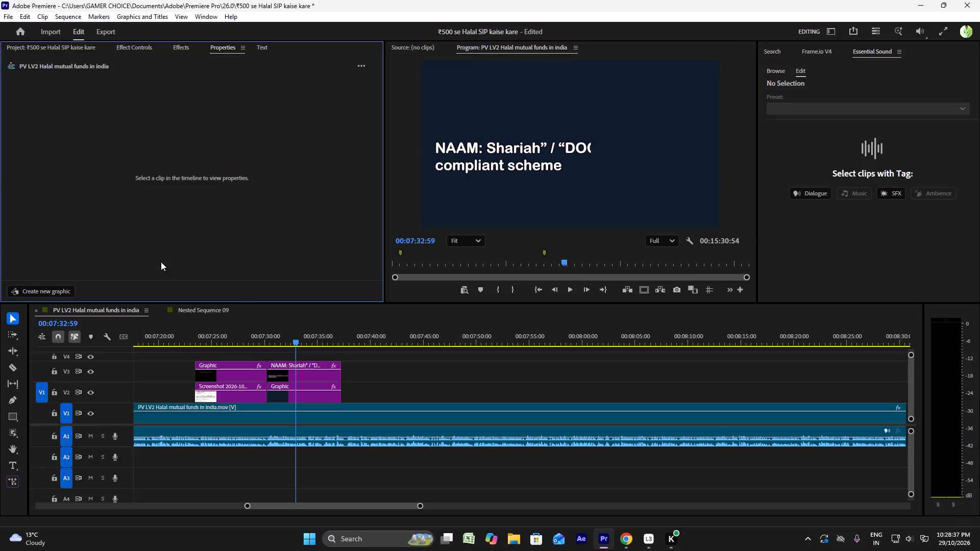
left_click(260, 329)
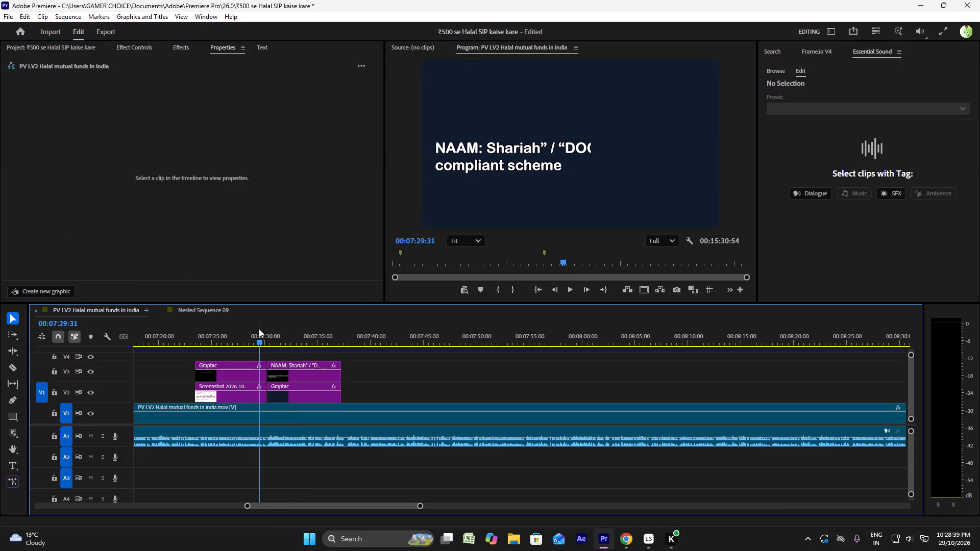
key("space")
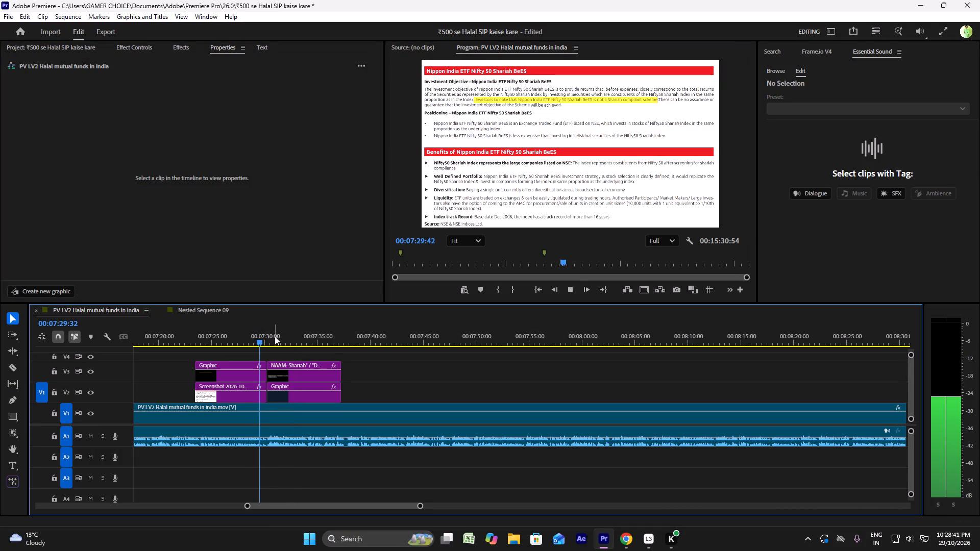
key("space")
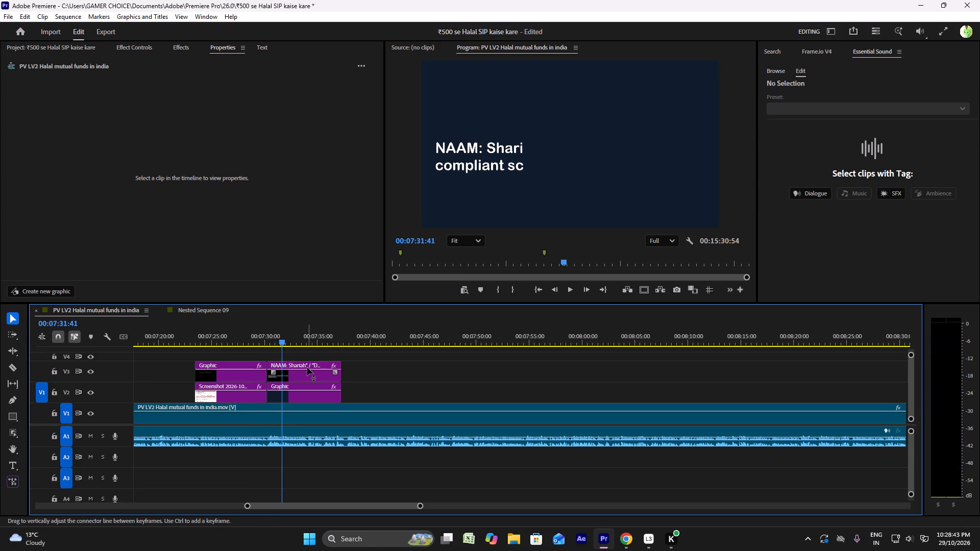
left_click(305, 373)
left_click(305, 373)
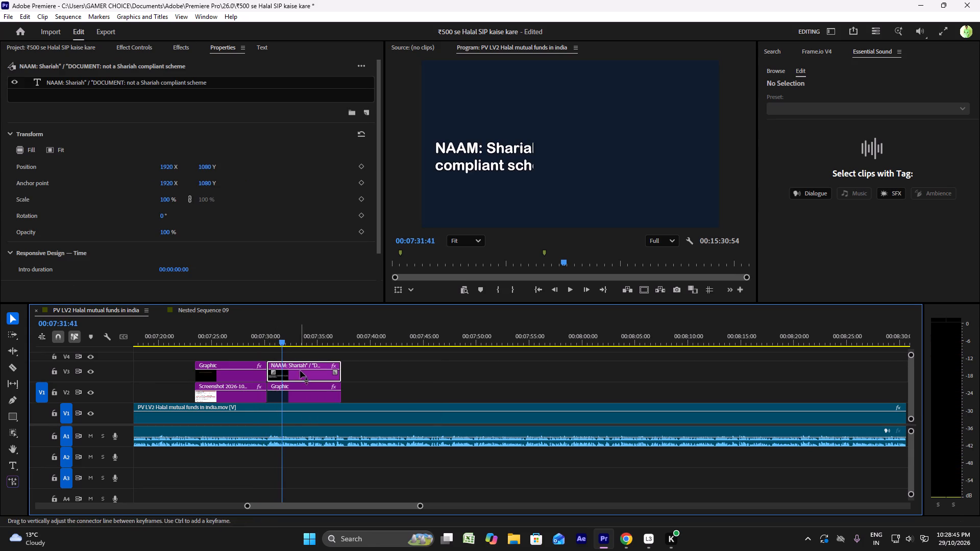
left_click(122, 51)
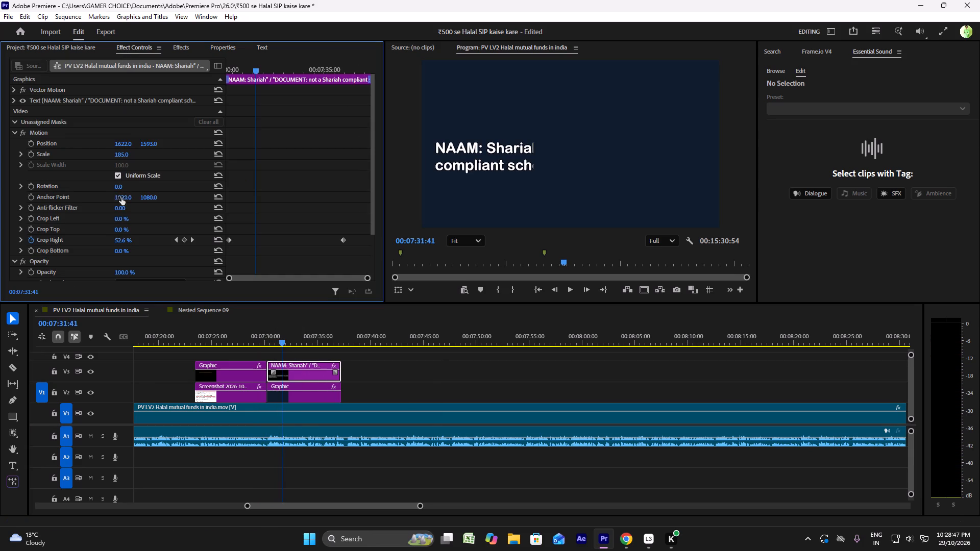
left_click_drag(342, 239, 296, 242)
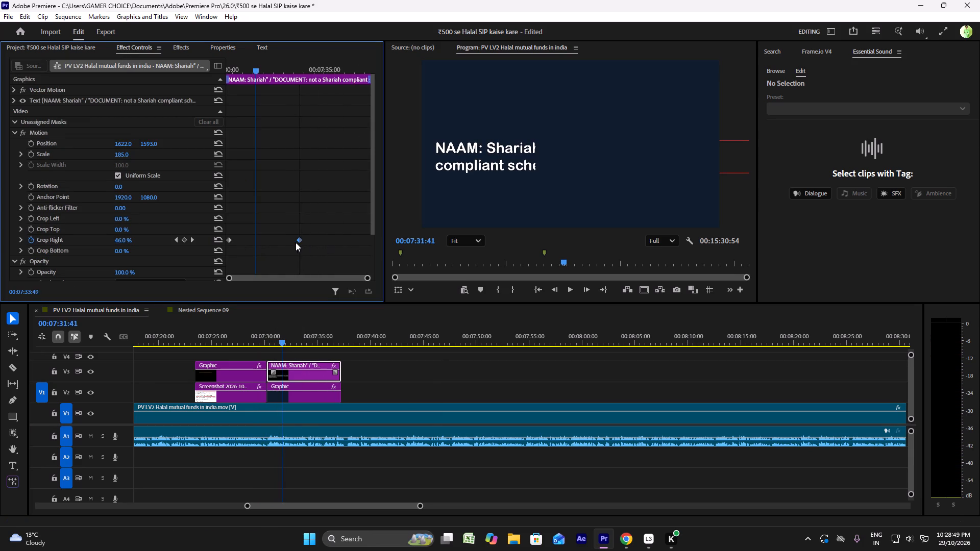
left_click_drag(296, 242, 275, 245)
left_click_drag(230, 239, 237, 240)
left_click(267, 334)
key("space")
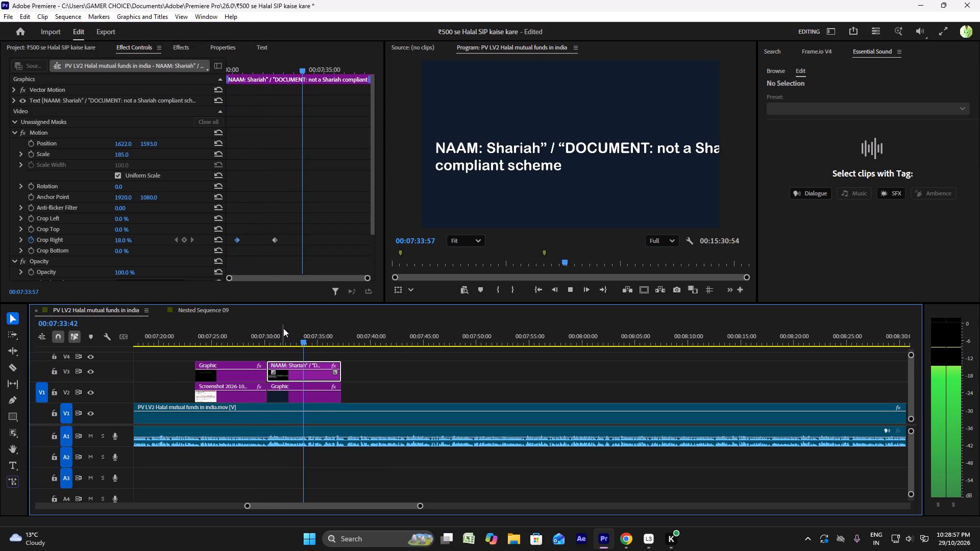
key("space")
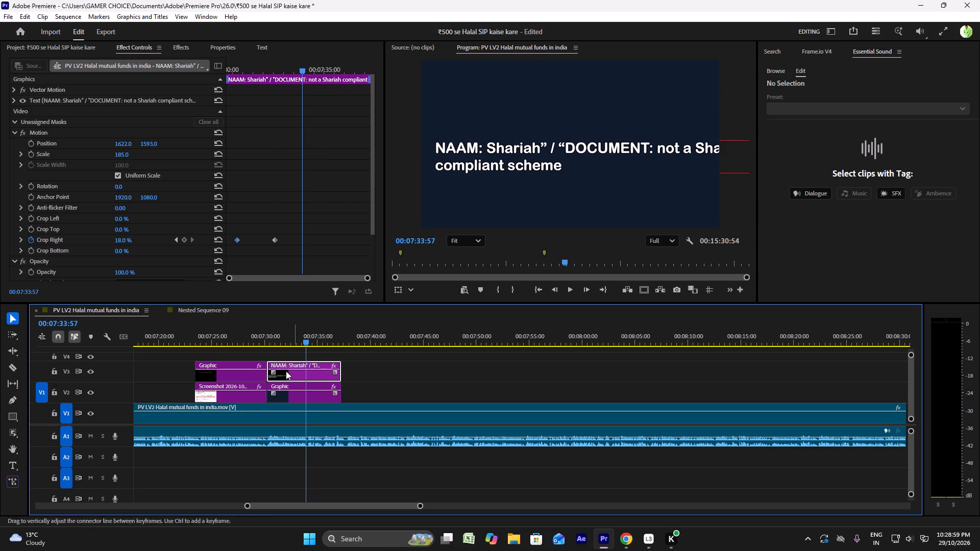
Apply the Typewriter text transition to the start of the NAAM title clip.
left_click(176, 47)
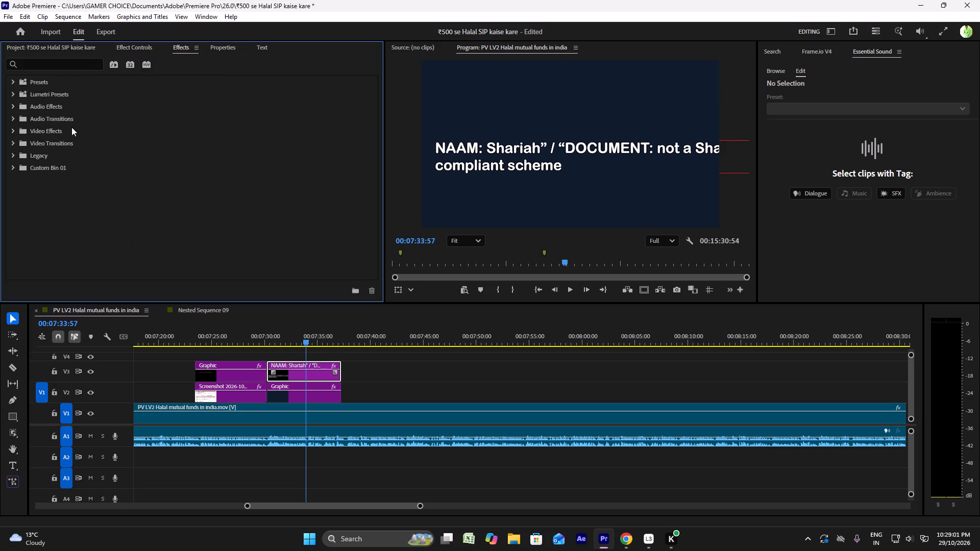
left_click(13, 142)
left_click(13, 142)
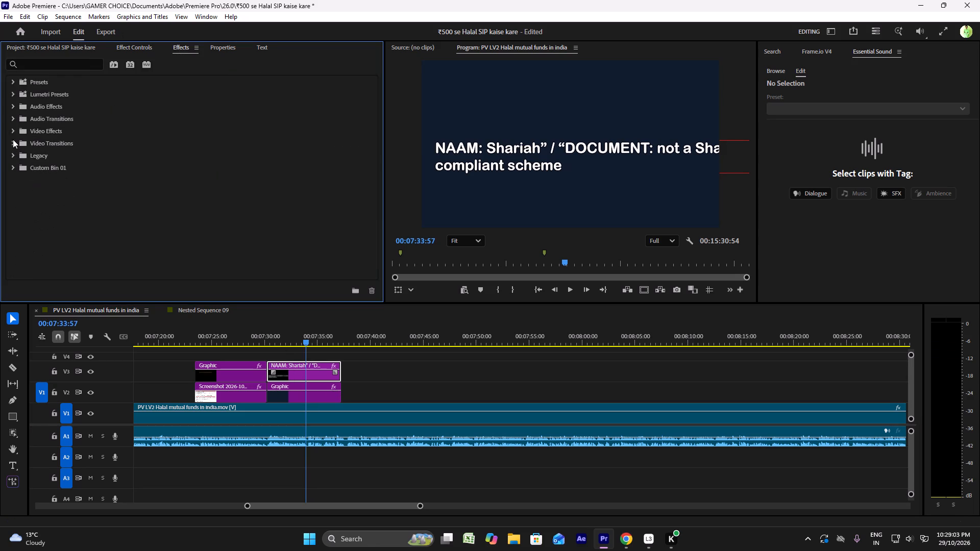
left_click(13, 131)
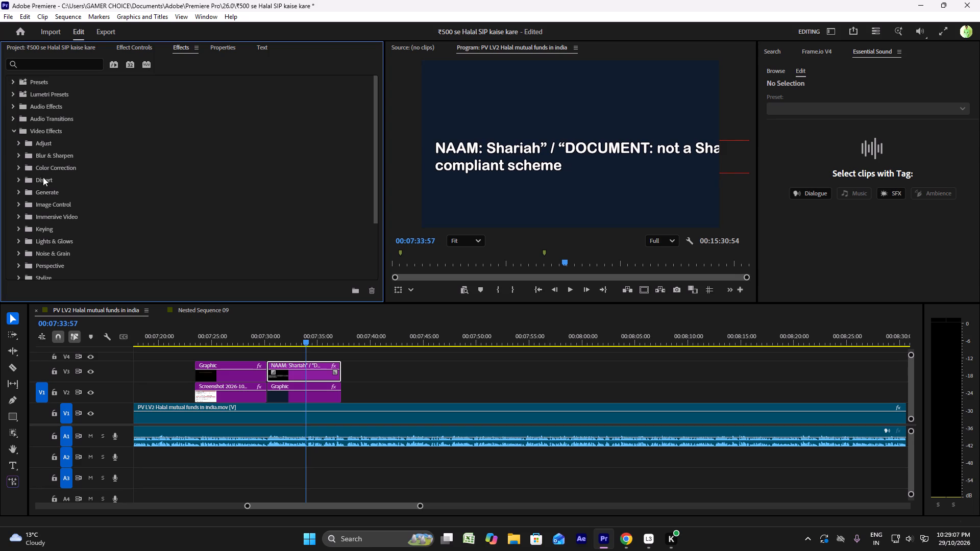
left_click(14, 130)
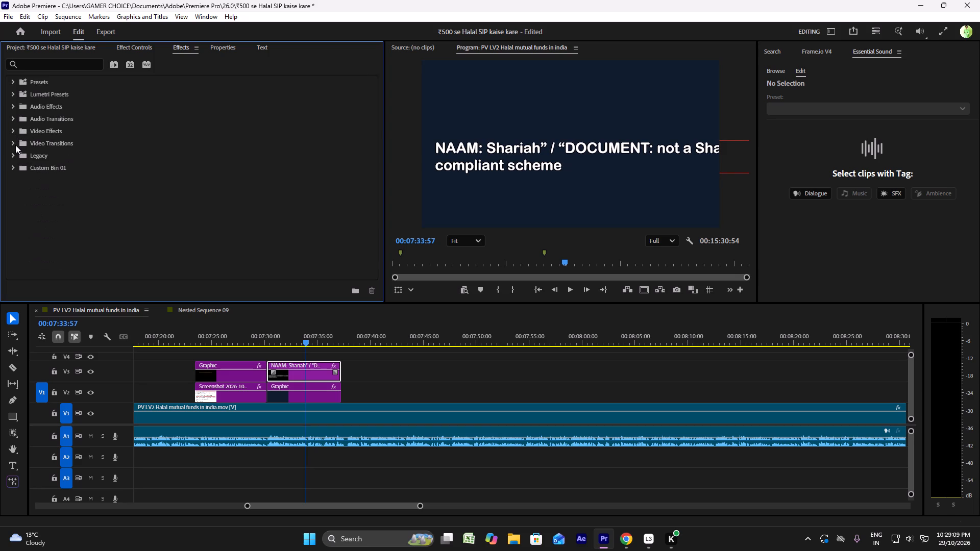
left_click(14, 144)
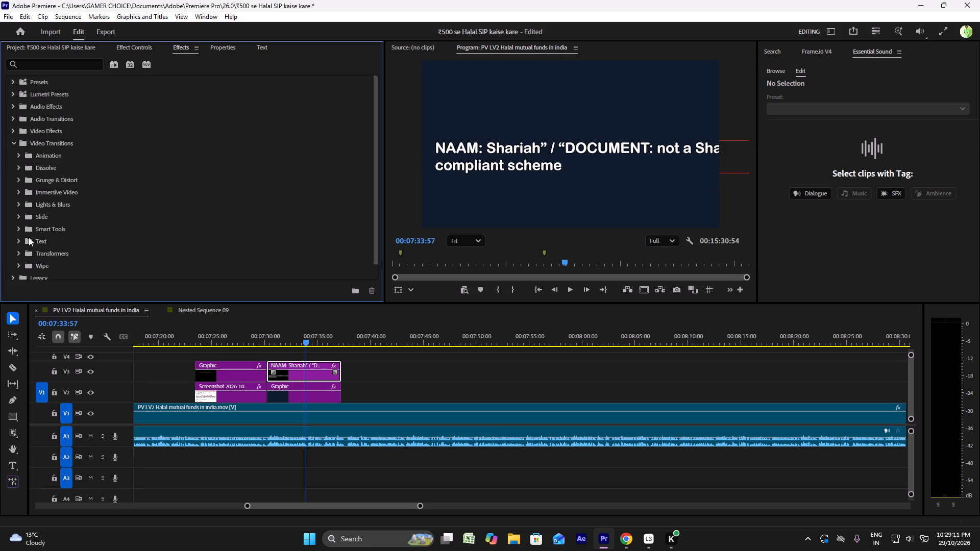
left_click(17, 240)
scroll(30, 240, "down", 3)
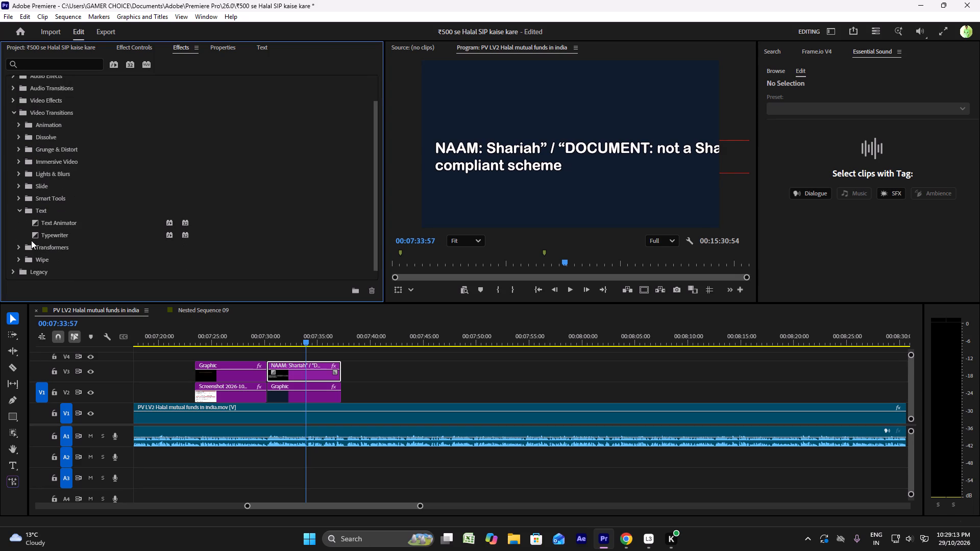
triple_click(51, 233)
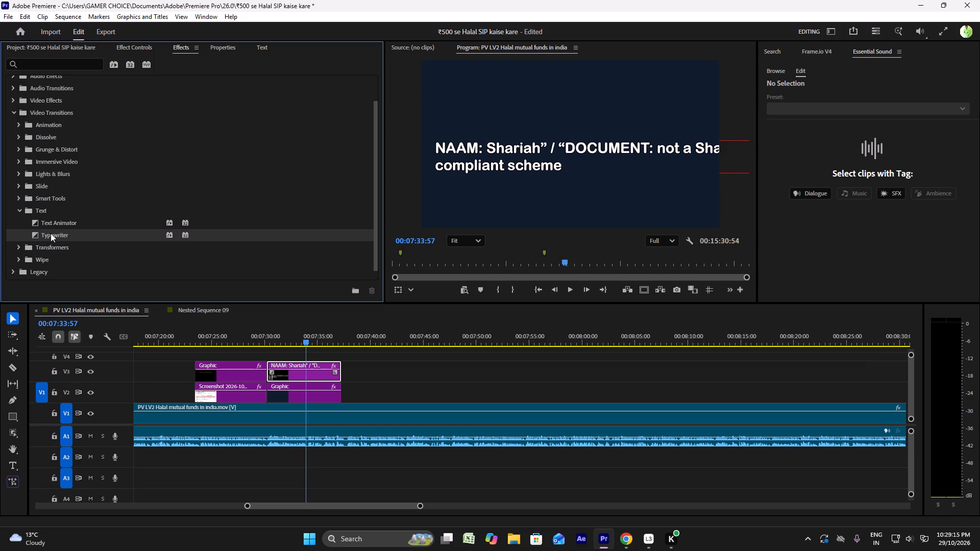
triple_click(51, 233)
triple_click(51, 233)
triple_click(51, 233)
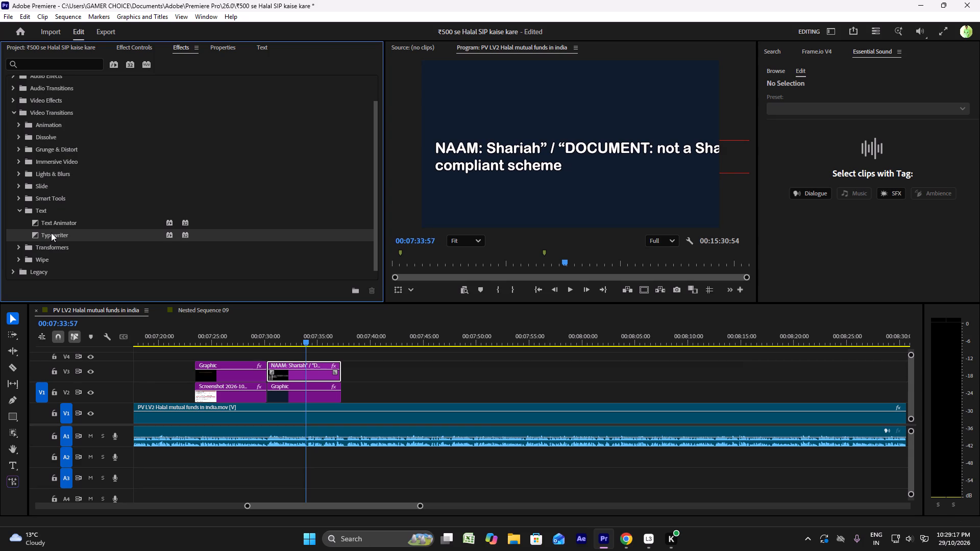
left_click(51, 233)
Play back the start of the NAAM title repeatedly to check how its text reveal animates.
left_click(263, 340)
key("space")
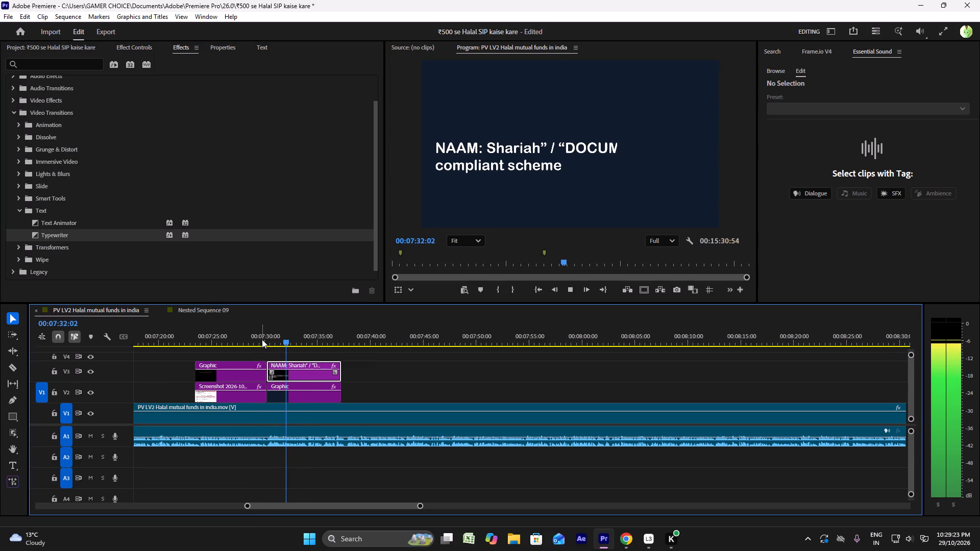
key("space")
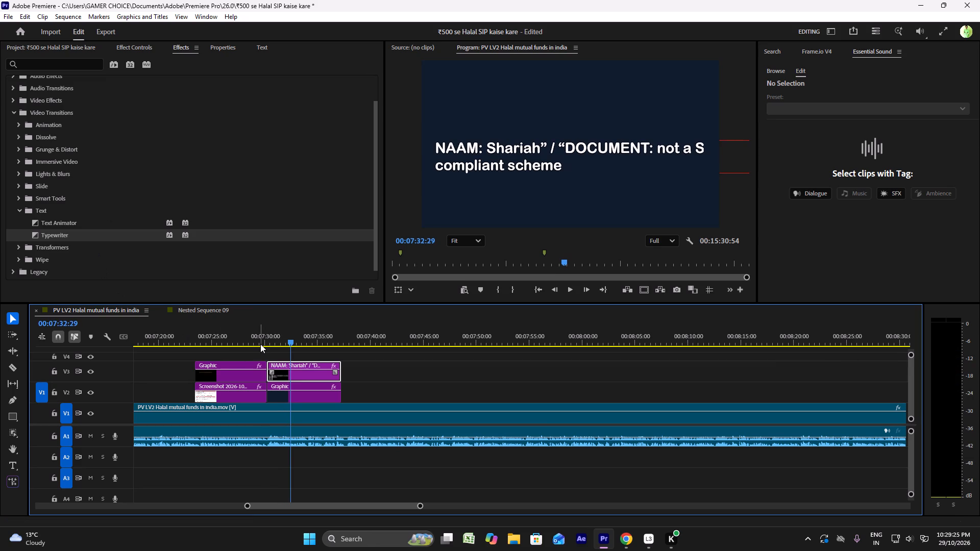
left_click(260, 344)
key("space")
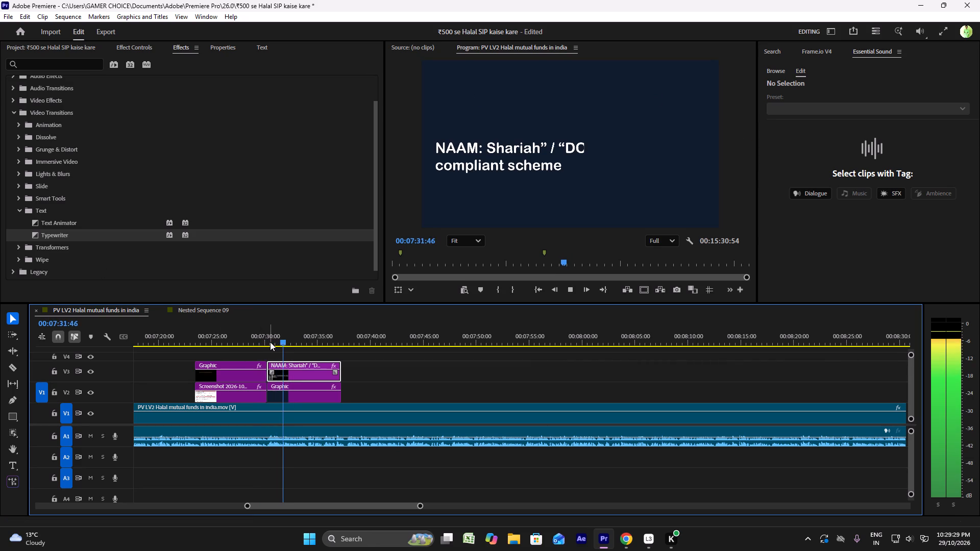
key("space")
left_click(270, 342)
left_click(271, 342)
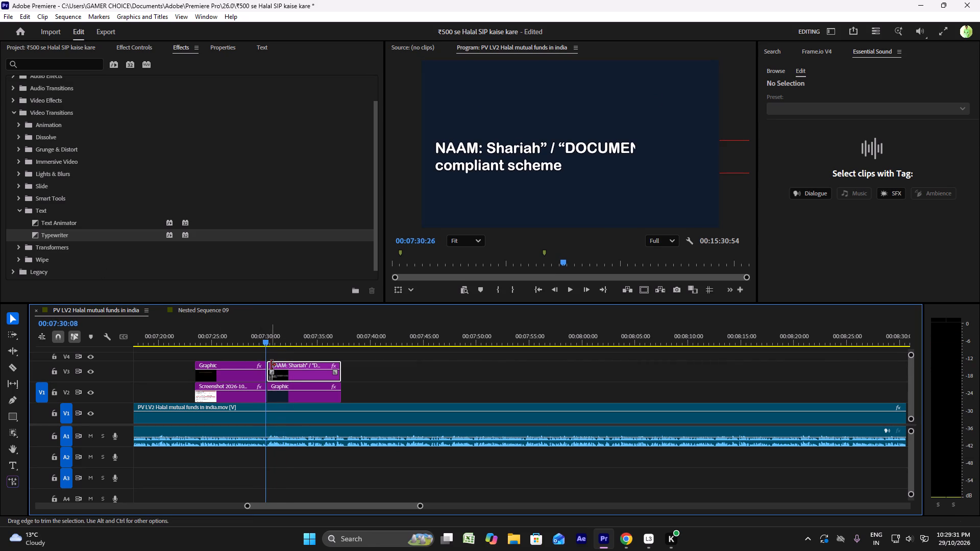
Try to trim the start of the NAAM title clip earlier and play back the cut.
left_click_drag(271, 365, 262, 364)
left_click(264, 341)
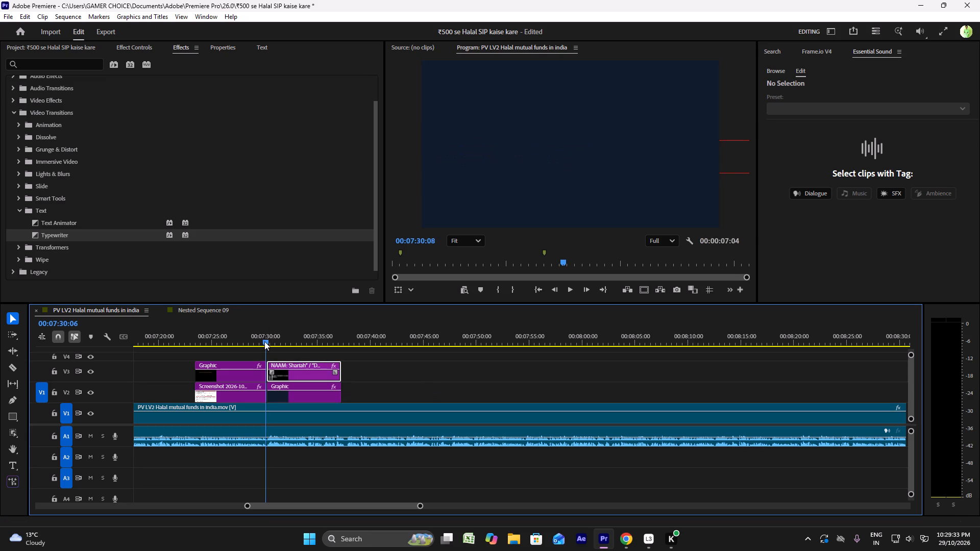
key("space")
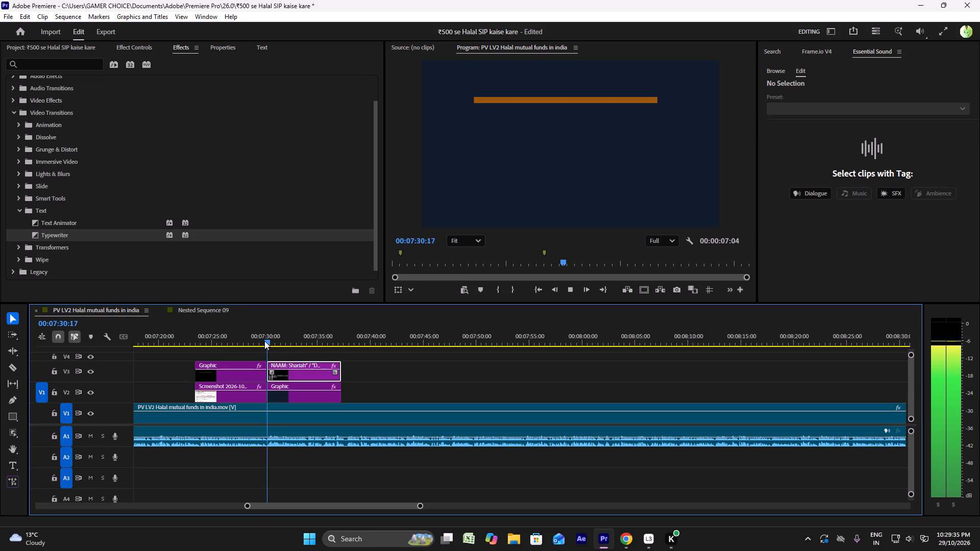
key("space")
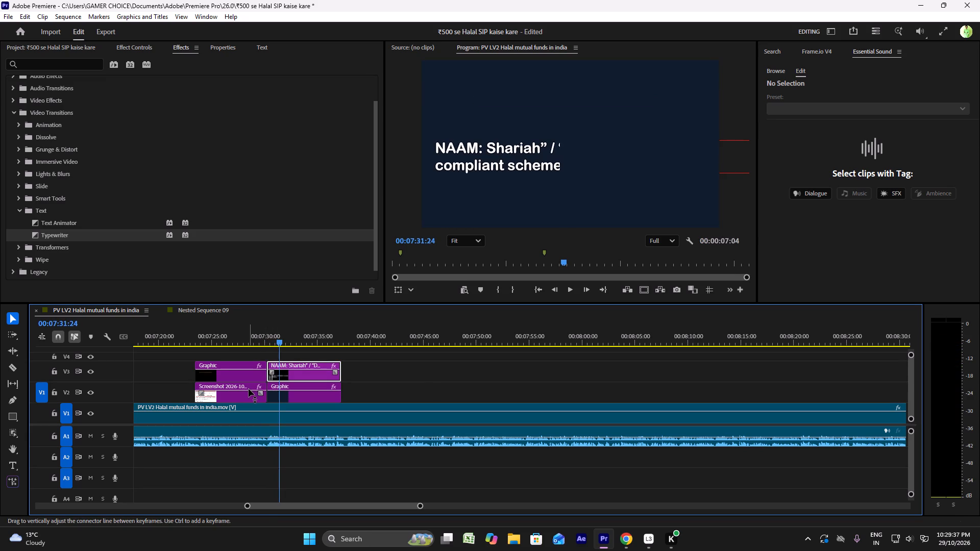
Examine the Typewriter transition on the timeline and play the title reveal from 00:07:29:52.
scroll(247, 390, "up", 15, "alt")
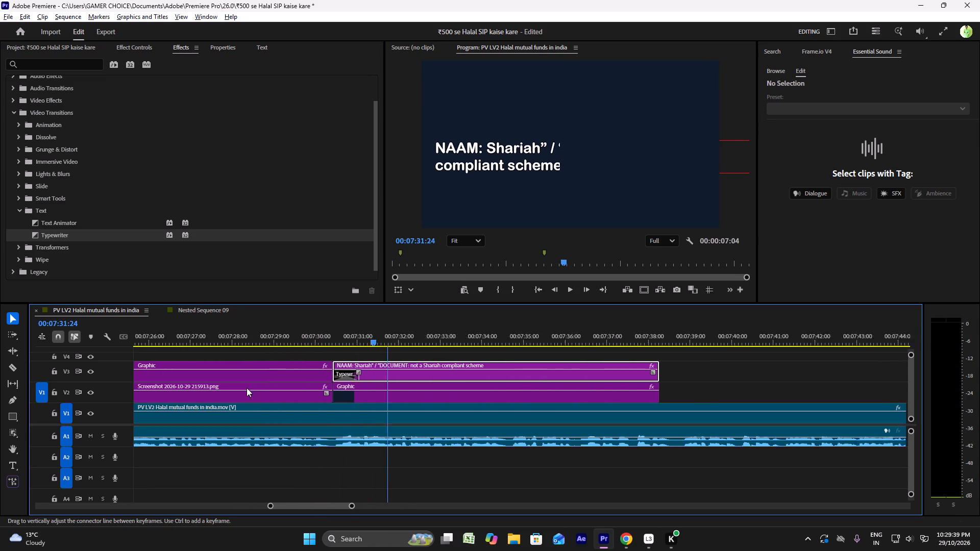
scroll(247, 387, "up", 6, "alt")
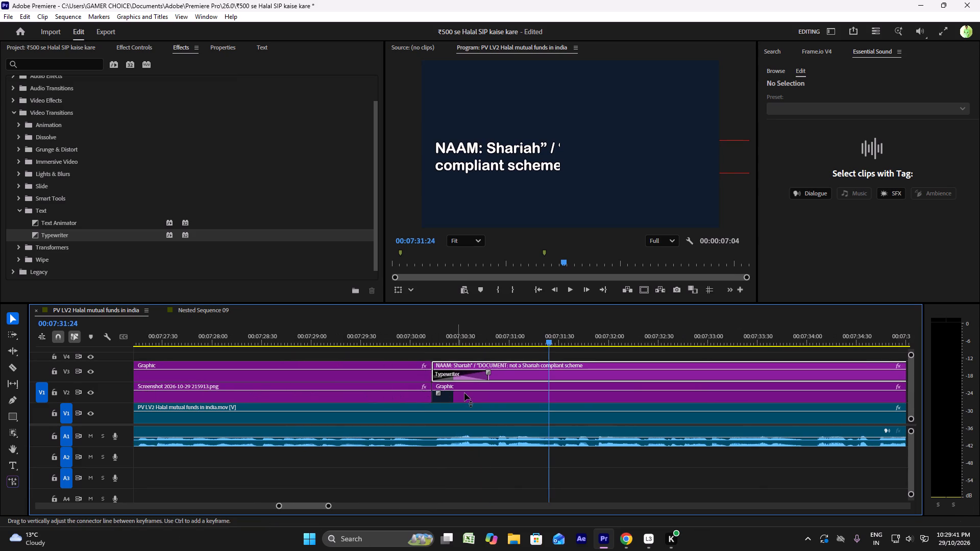
scroll(492, 391, "up", 15, "ctrl")
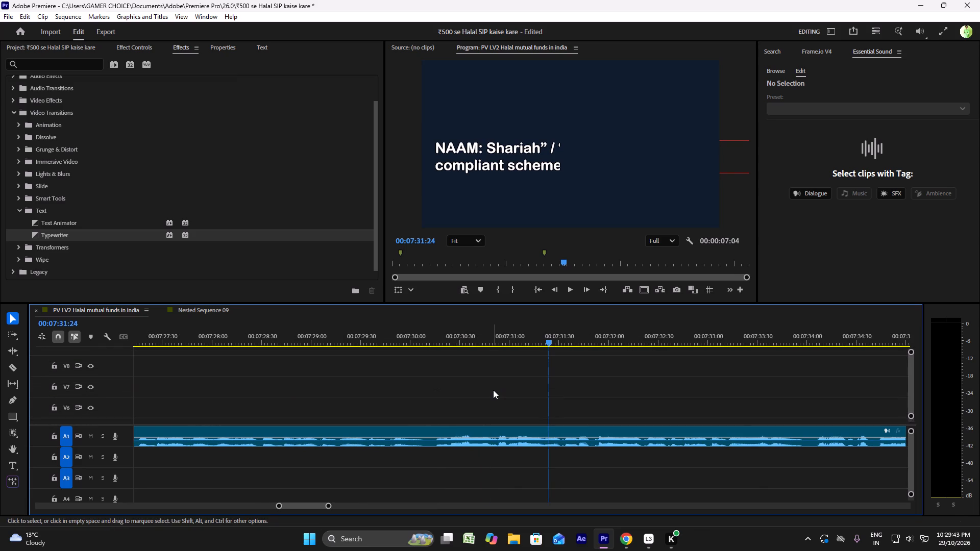
scroll(493, 390, "up", 16, "ctrl")
scroll(493, 390, "down", 15)
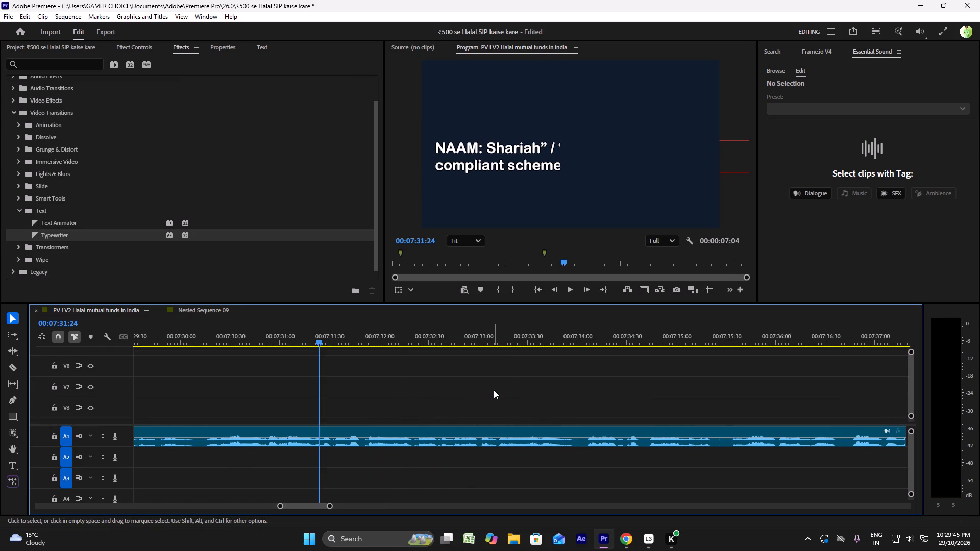
scroll(494, 390, "down", 13, "ctrl")
left_click(167, 322)
left_click(168, 330)
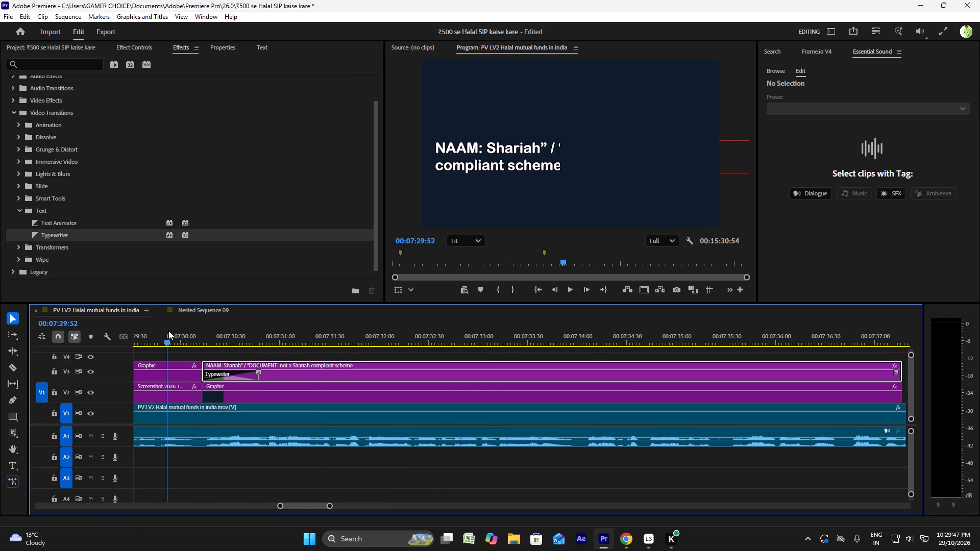
left_click(194, 354)
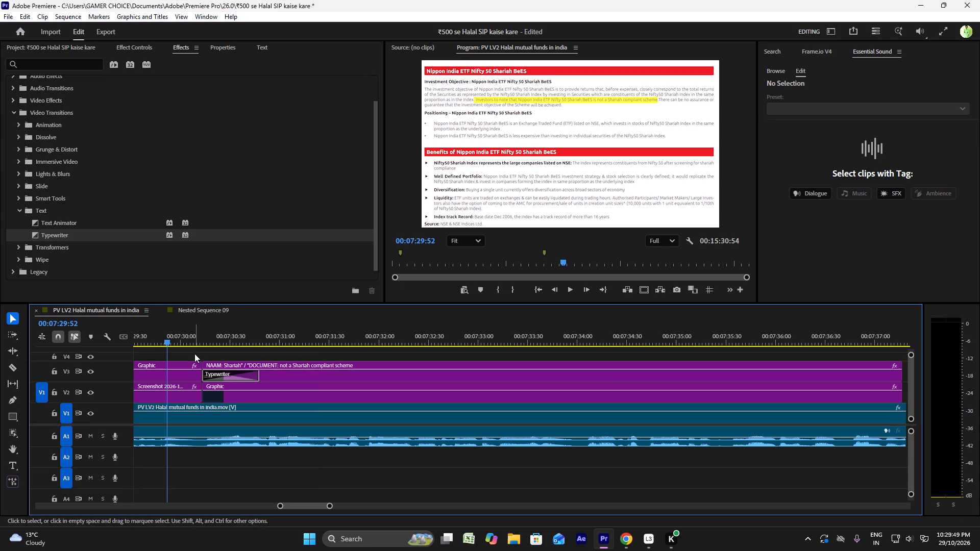
key("space")
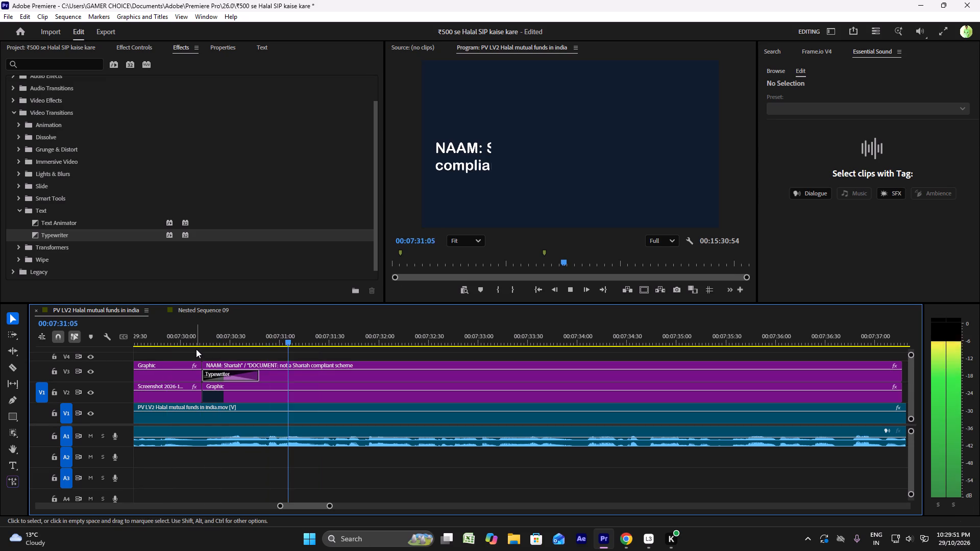
key("space")
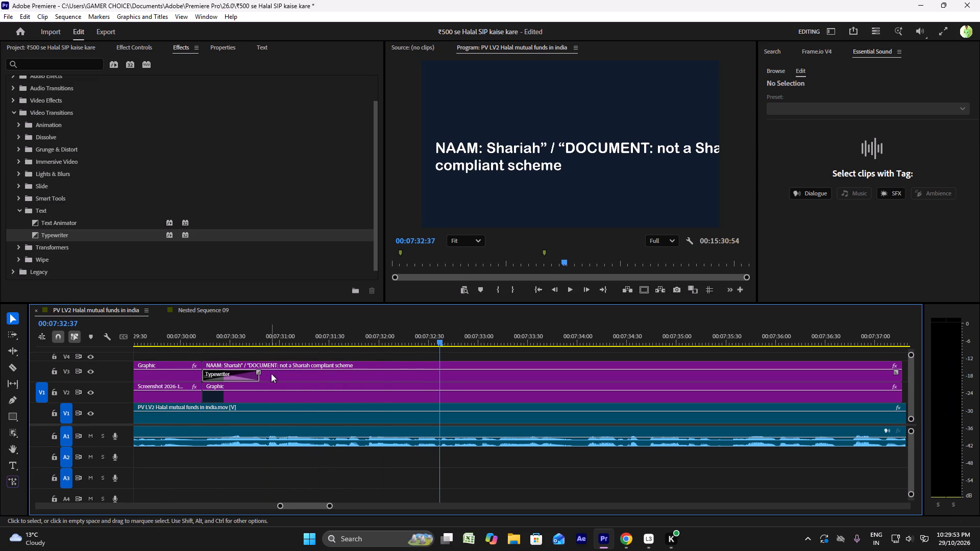
Scale the NAAM title text to 71% and move it to position 1987, 1187 so it fits the frame.
left_click(299, 378)
left_click(211, 53)
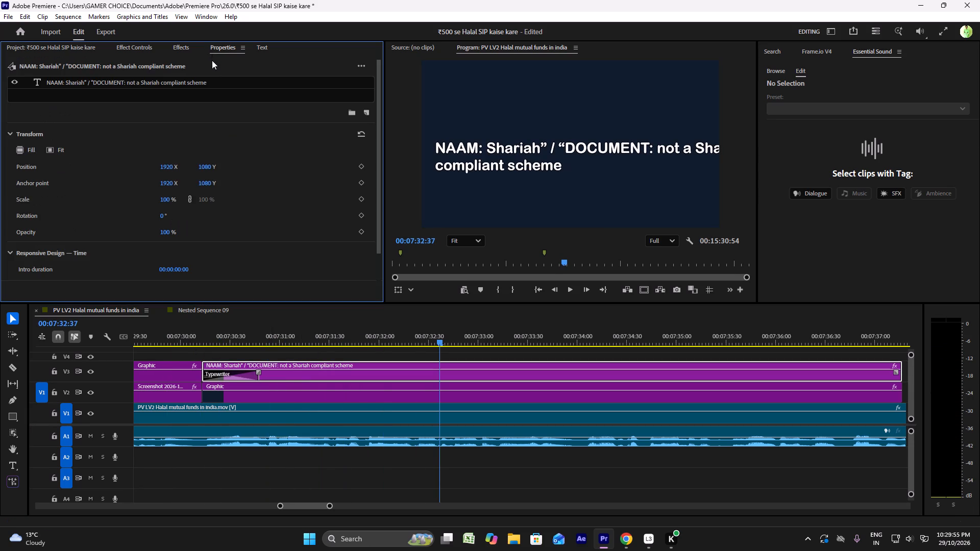
left_click_drag(166, 201, 156, 201)
left_click_drag(156, 201, 150, 201)
left_click_drag(163, 165, 199, 167)
left_click_drag(201, 166, 261, 170)
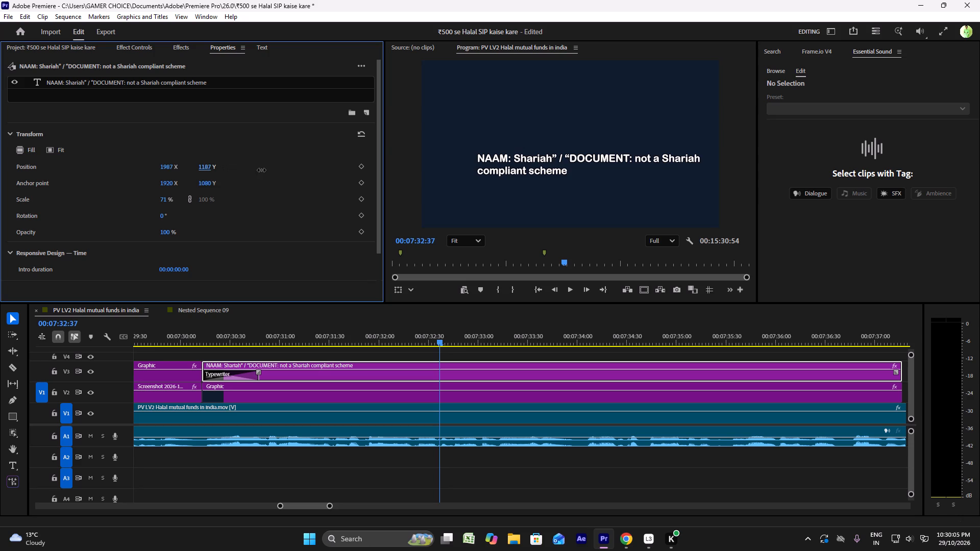
Move the NAAM title's anchor point to 2014, 1484 to raise the text in the frame.
left_click_drag(261, 170, 262, 170)
left_click_drag(165, 183, 220, 189)
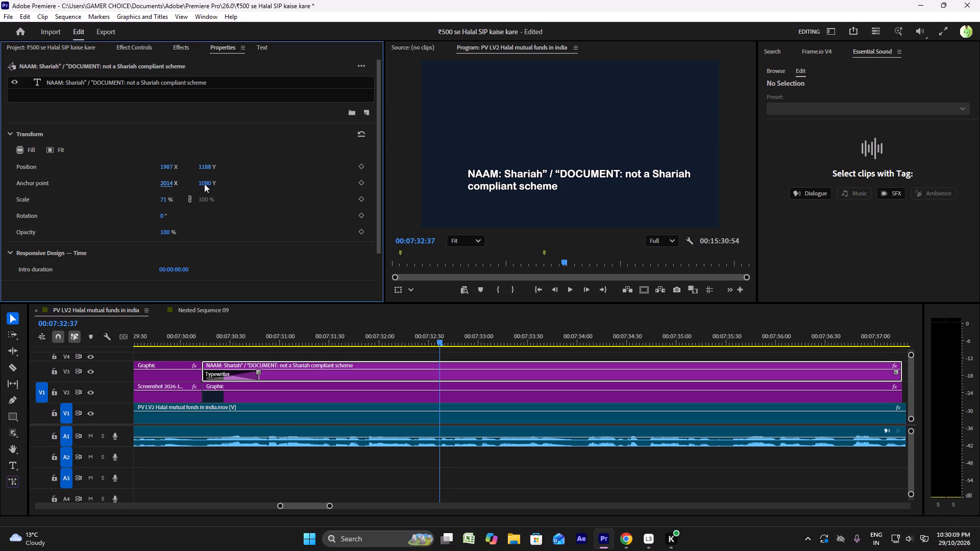
left_click_drag(205, 184, 247, 189)
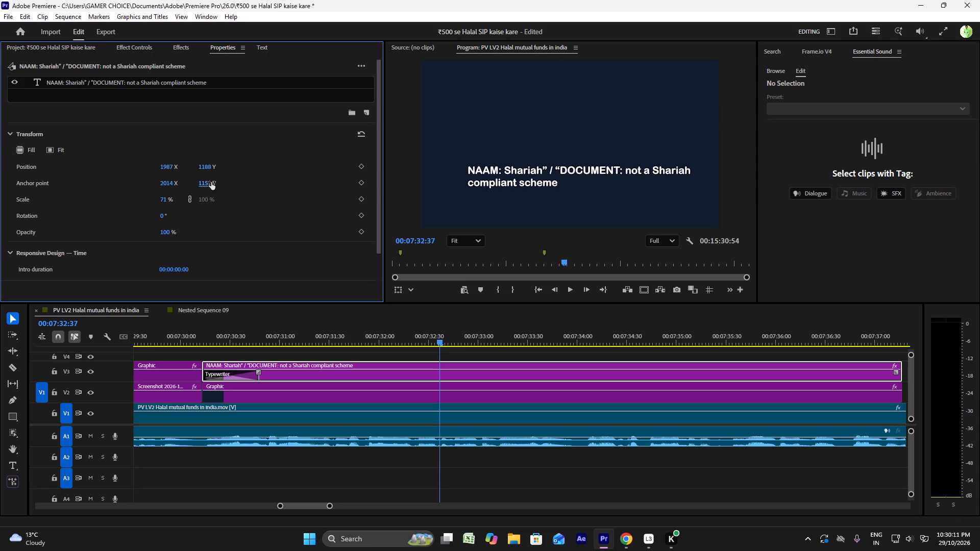
left_click_drag(211, 182, 288, 188)
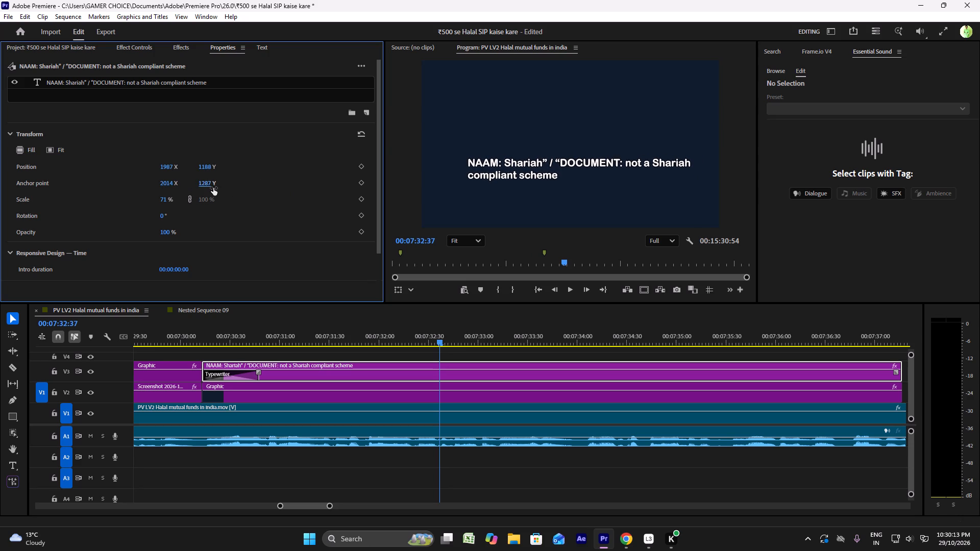
left_click_drag(214, 189, 285, 188)
left_click_drag(210, 184, 295, 187)
left_click_drag(208, 186, 229, 185)
Scale the NAAM title up to 88% and set its anchor point X to 1973.
left_click_drag(165, 198, 190, 201)
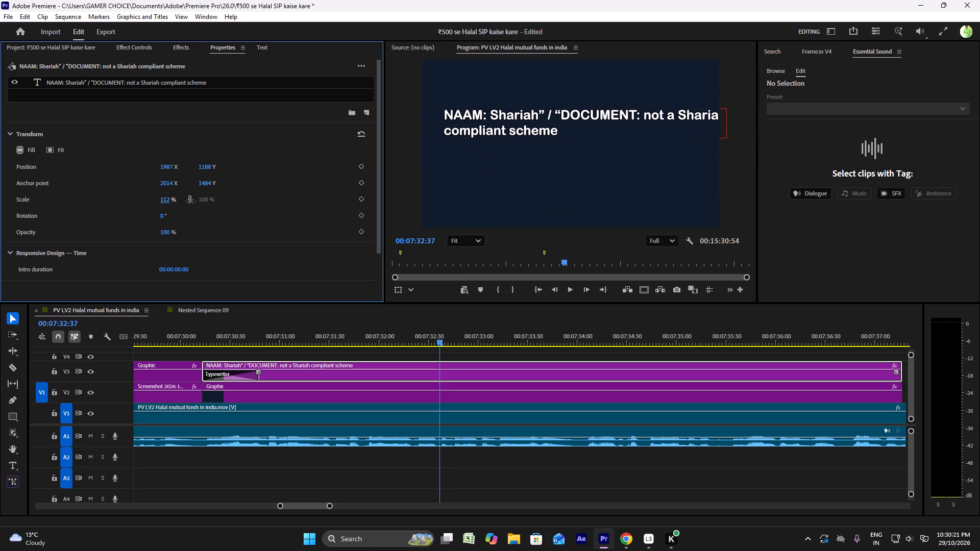
left_click_drag(190, 201, 178, 201)
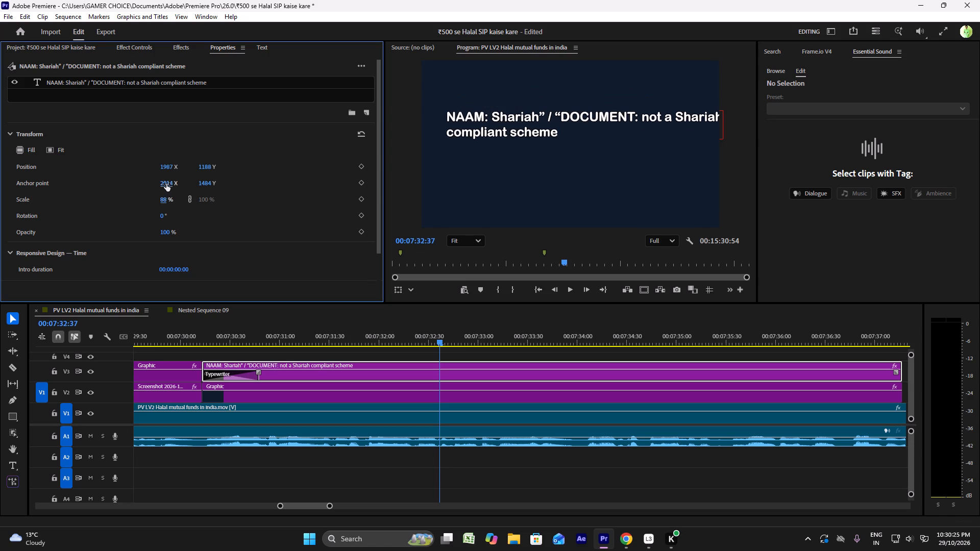
left_click_drag(166, 184, 144, 184)
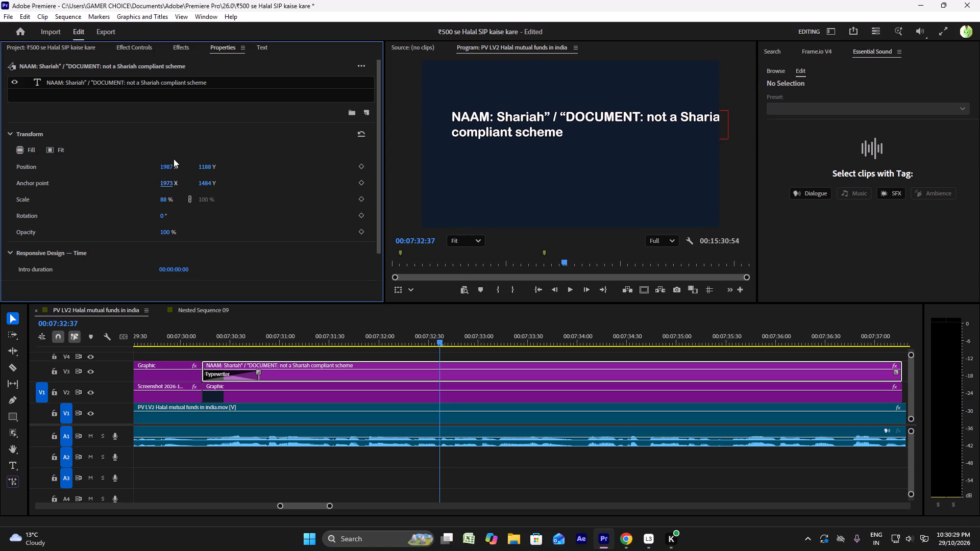
Move the NAAM title to position 1845, 1268 so it fits inside the frame, and play back its reveal.
left_click_drag(165, 164, 145, 166)
left_click_drag(145, 166, 139, 168)
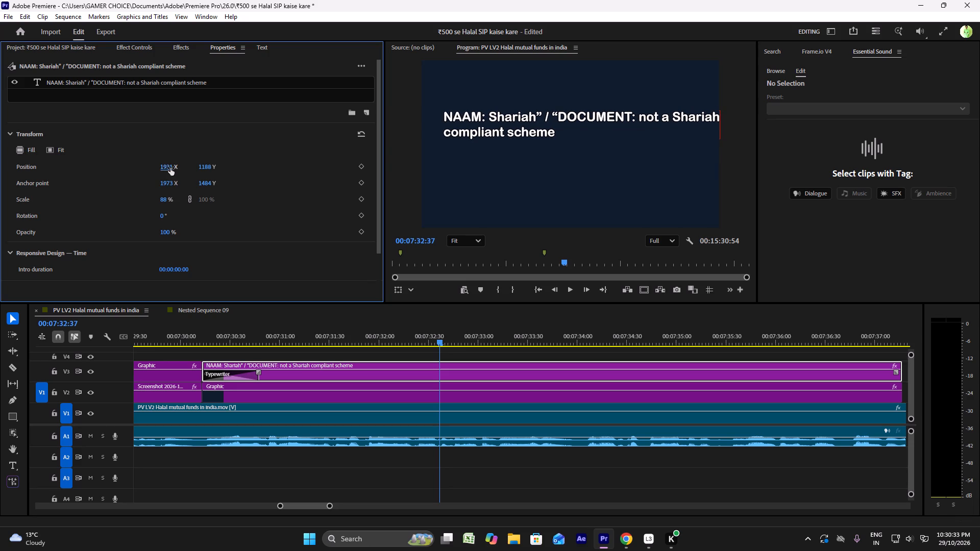
left_click_drag(170, 168, 125, 168)
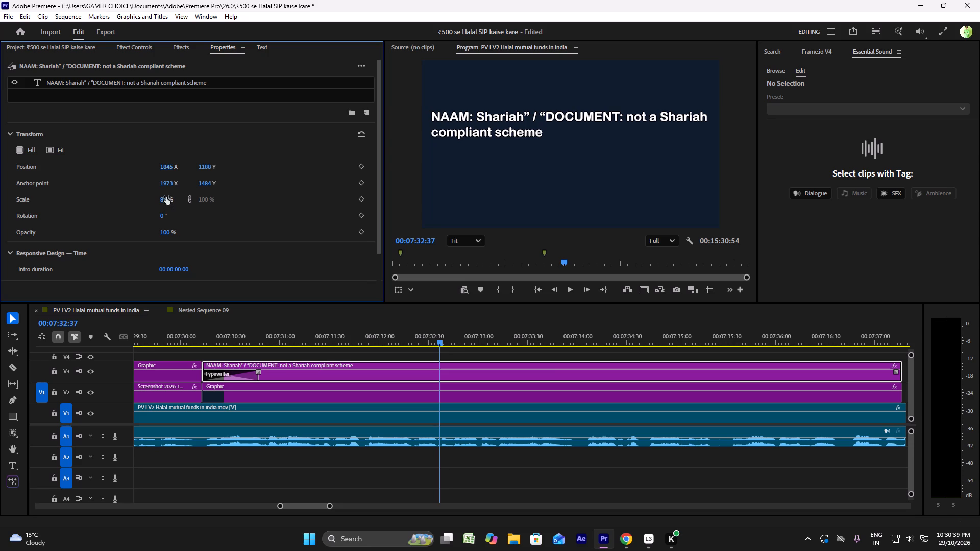
left_click_drag(203, 164, 218, 165)
left_click_drag(218, 165, 231, 165)
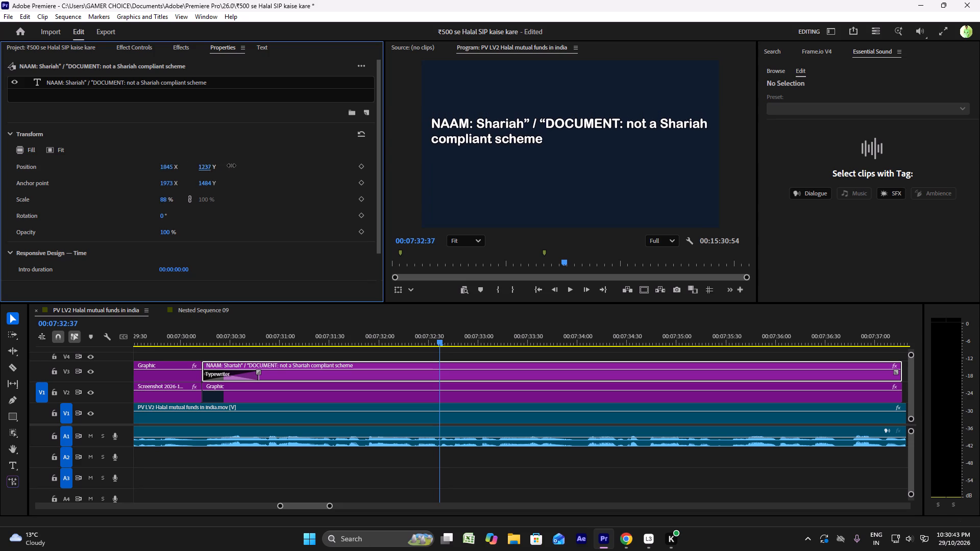
left_click_drag(231, 165, 245, 165)
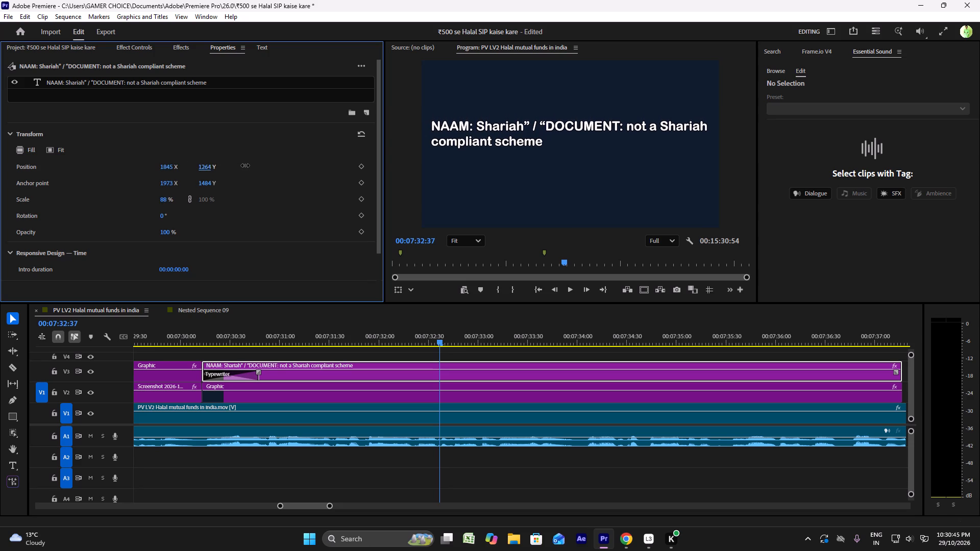
left_click_drag(245, 165, 247, 165)
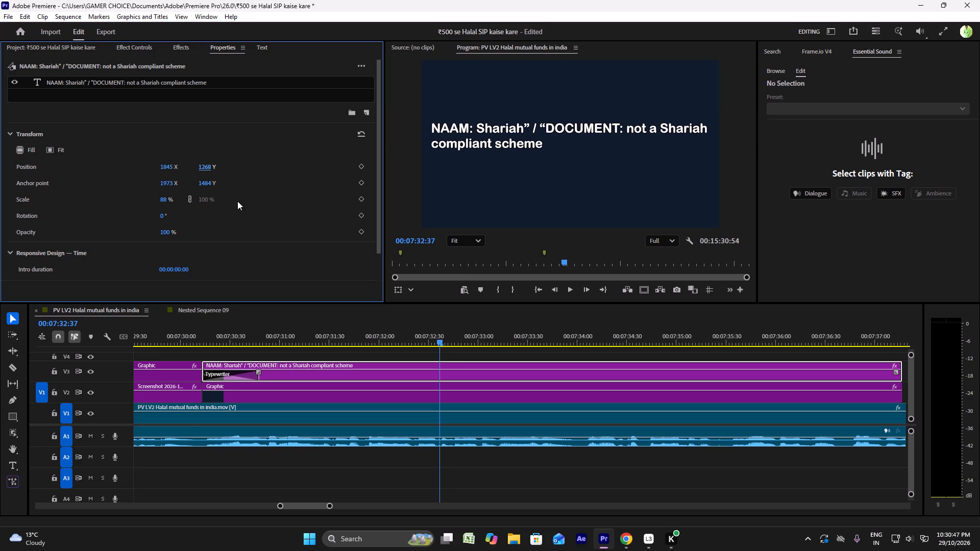
left_click(197, 331)
key("space")
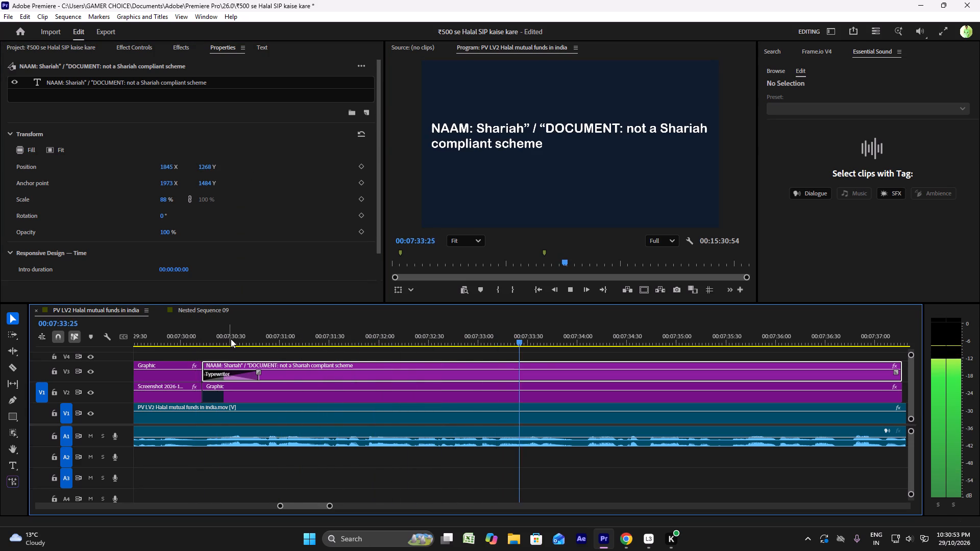
key("space")
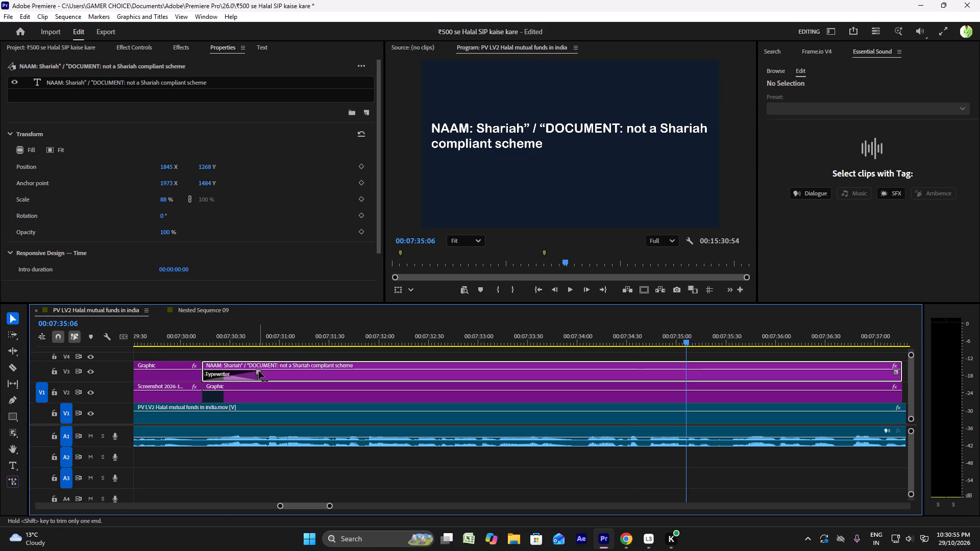
Lengthen the Typewriter transition at the start of the NAAM title so it ends at about 00:07:31:26.
left_click_drag(259, 371, 323, 375)
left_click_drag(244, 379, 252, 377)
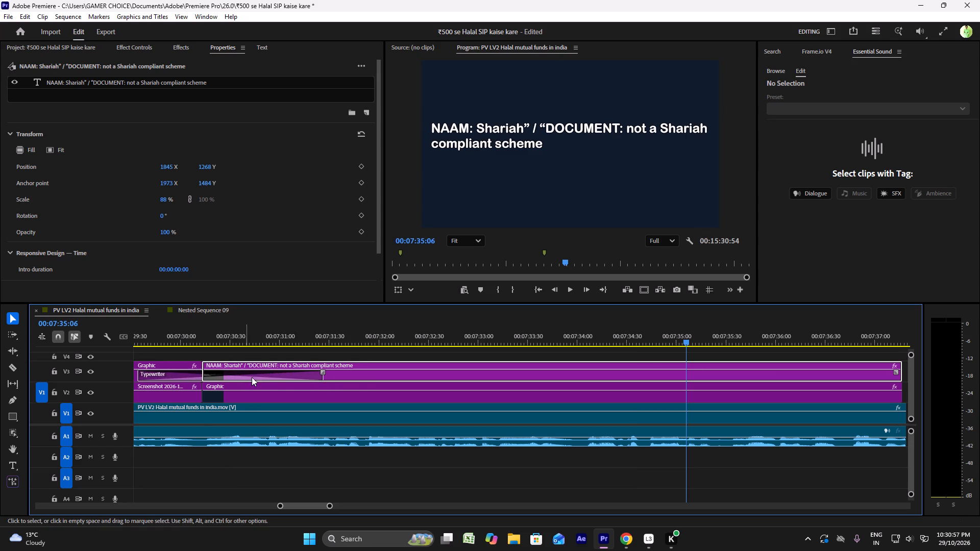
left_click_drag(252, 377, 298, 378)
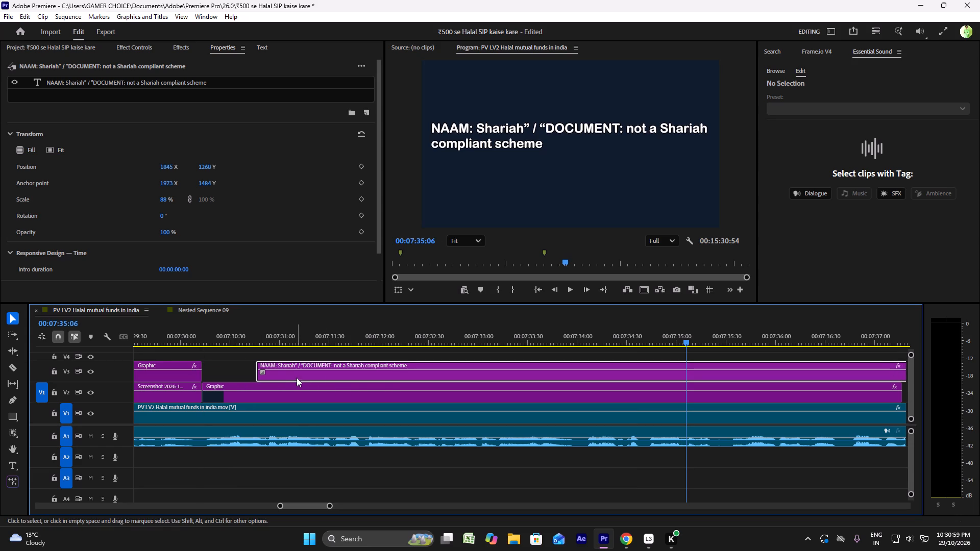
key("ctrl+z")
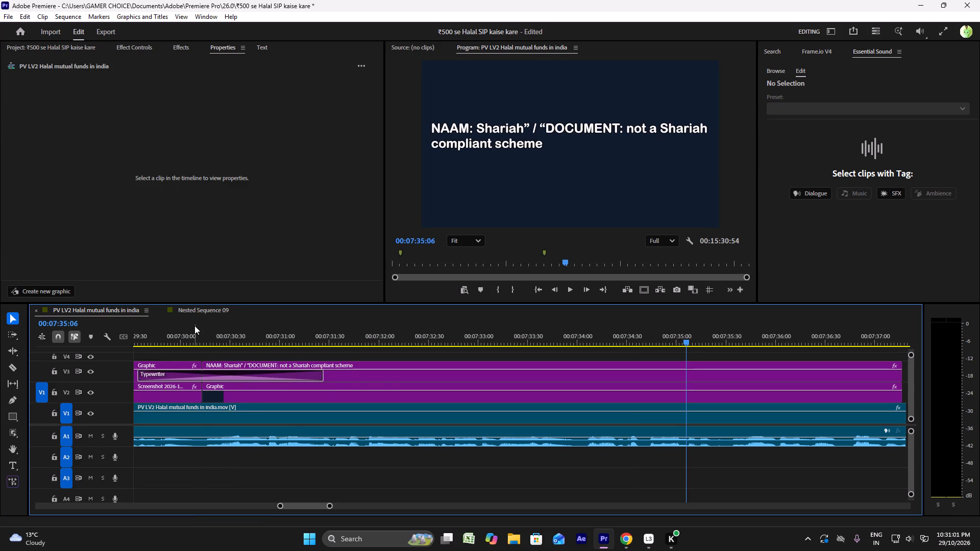
Play back the NAAM title from just before its start to check the lengthened Typewriter transition.
left_click(194, 325)
key("space")
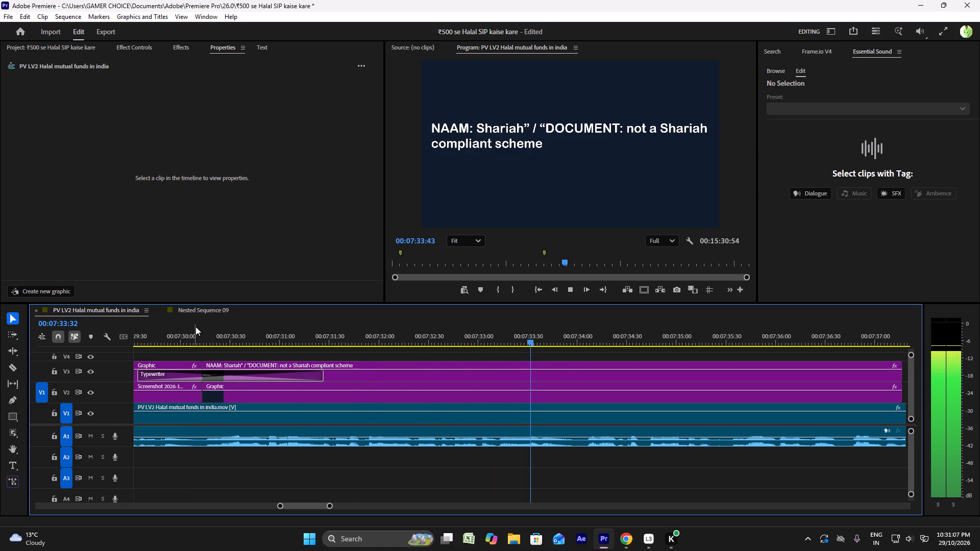
key("space")
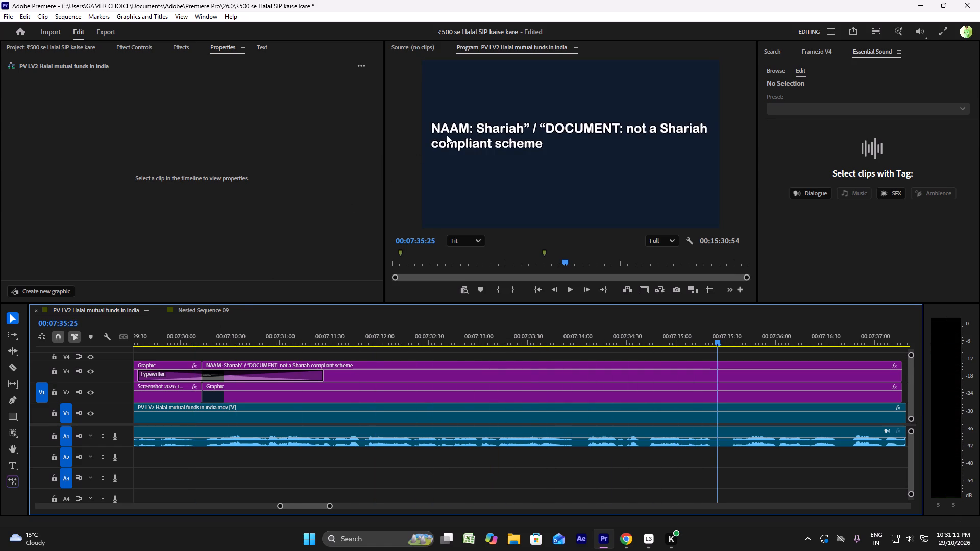
Rewrap the NAAM title into two lines, breaking after "DOCUMENT:" and keeping "not a Shariah compliant scheme" together on the second line.
left_click(538, 144)
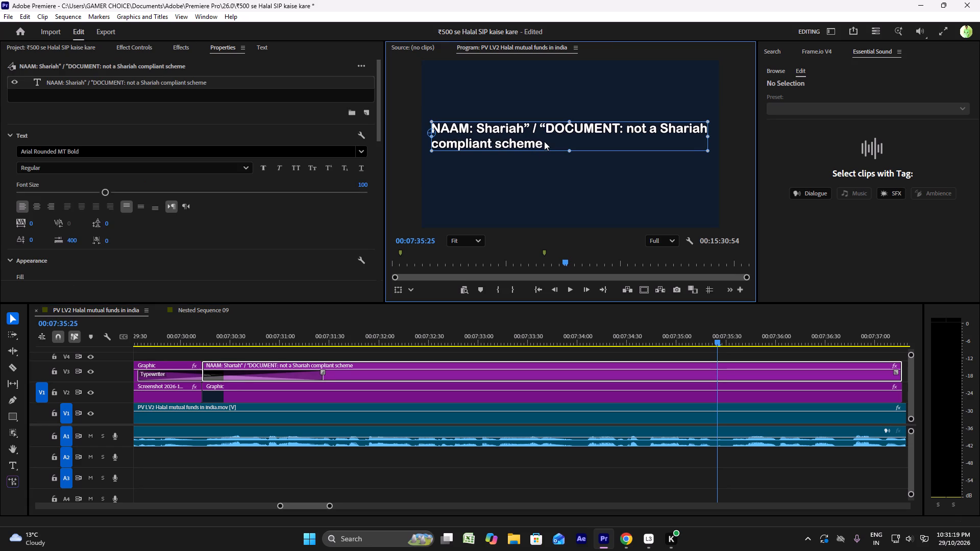
triple_click(134, 79)
double_click(134, 79)
left_click(262, 44)
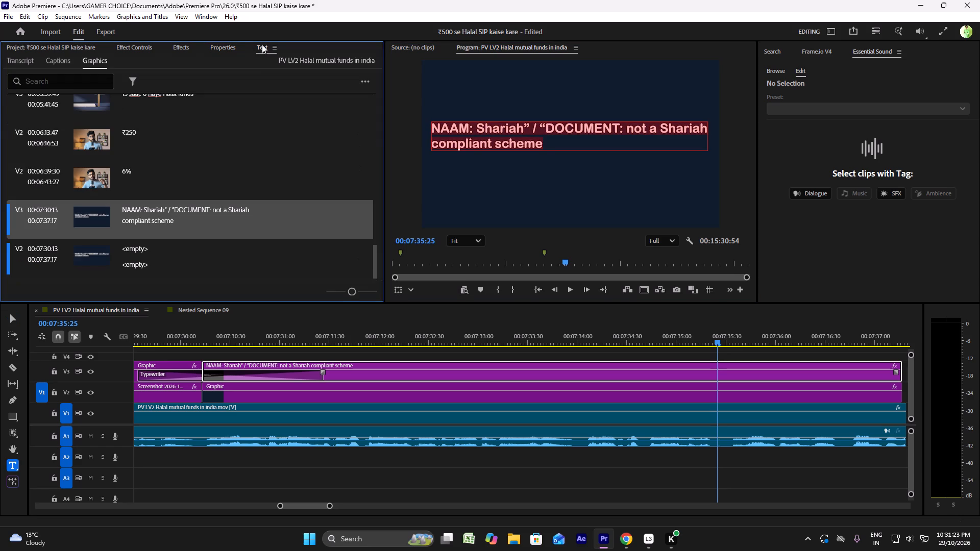
left_click(212, 208)
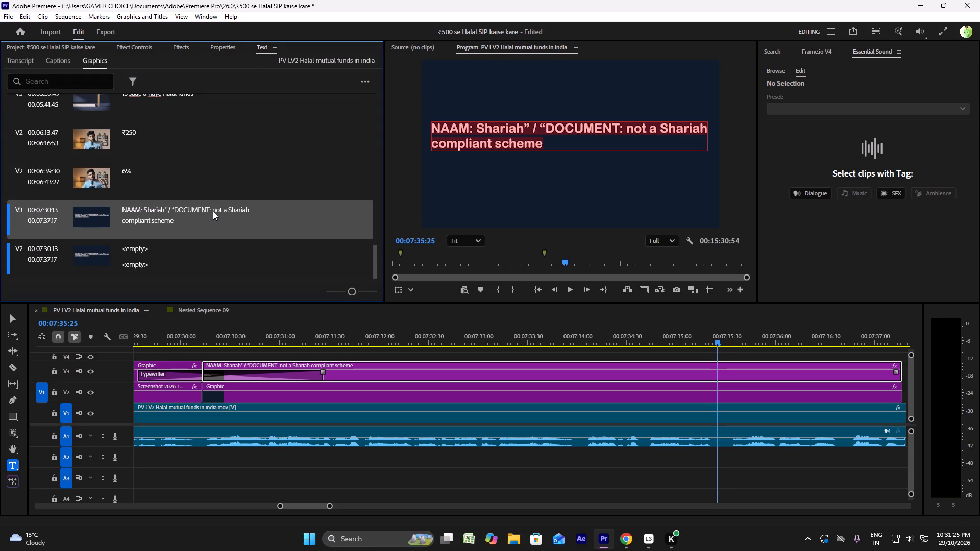
triple_click(213, 212)
left_click(213, 212)
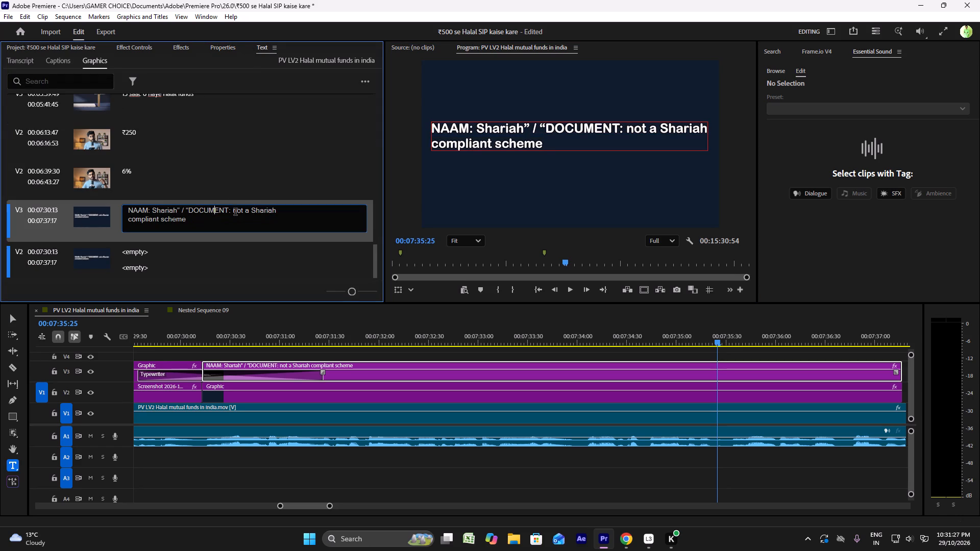
left_click(232, 211)
key("BackSpace")
key("Return")
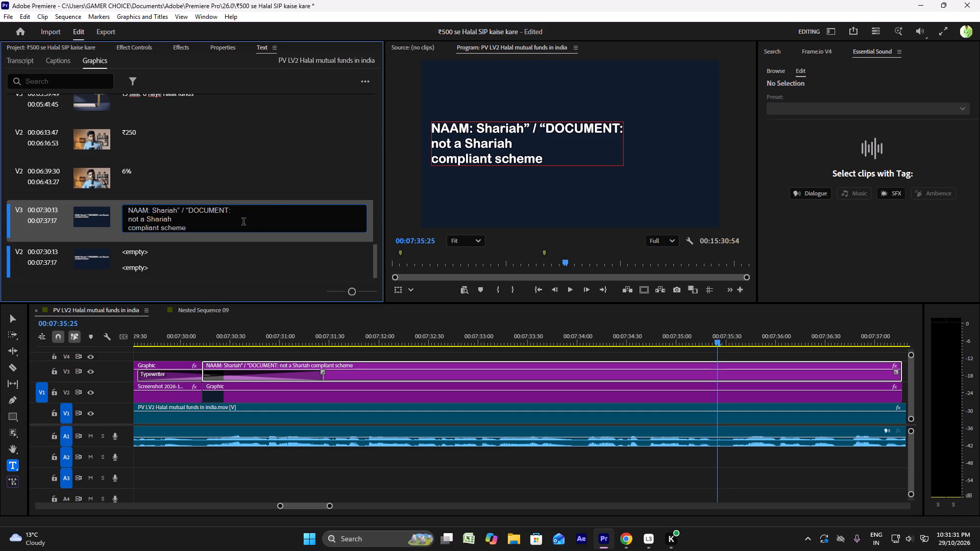
left_click(129, 228)
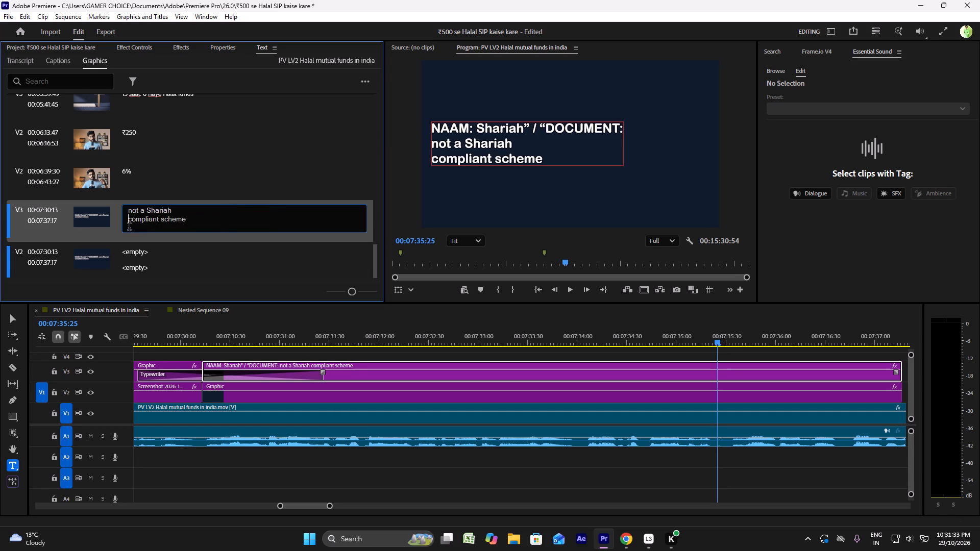
key("BackSpace")
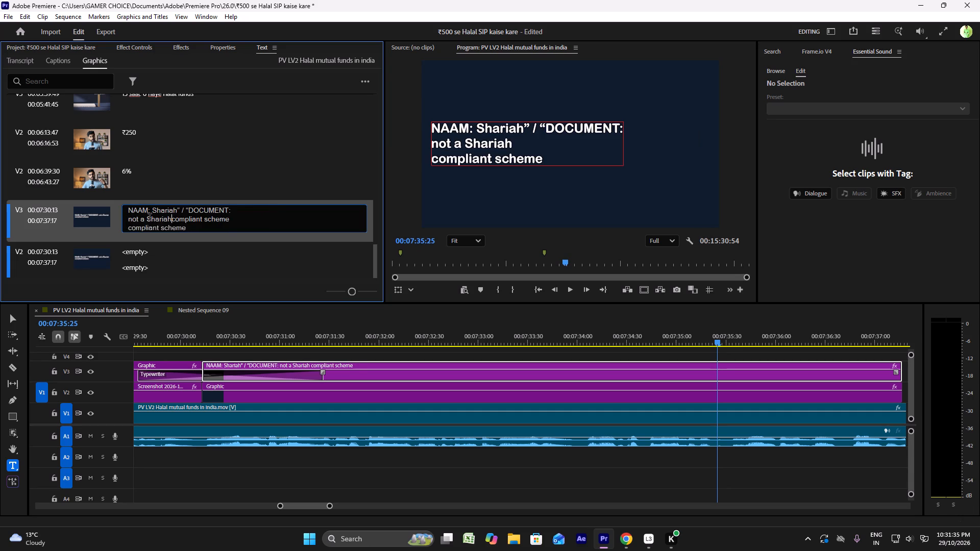
key("space")
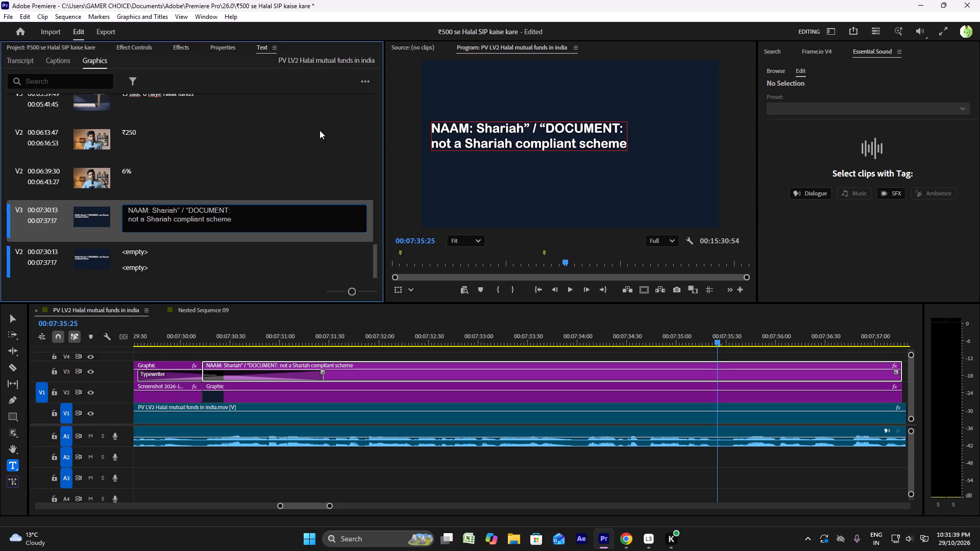
Set the NAAM title's font size to 138 so both lines nearly fill the frame width.
left_click(222, 49)
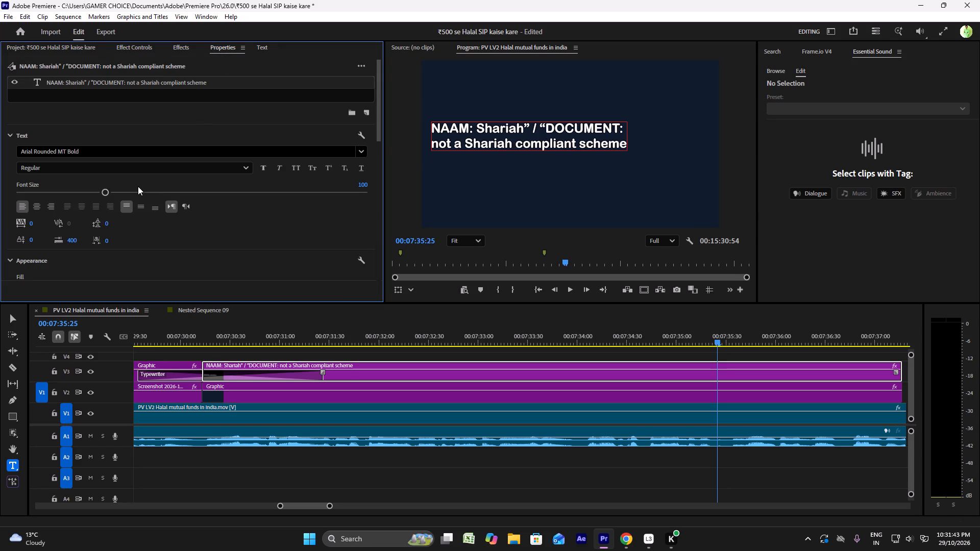
scroll(137, 192, "down", 7)
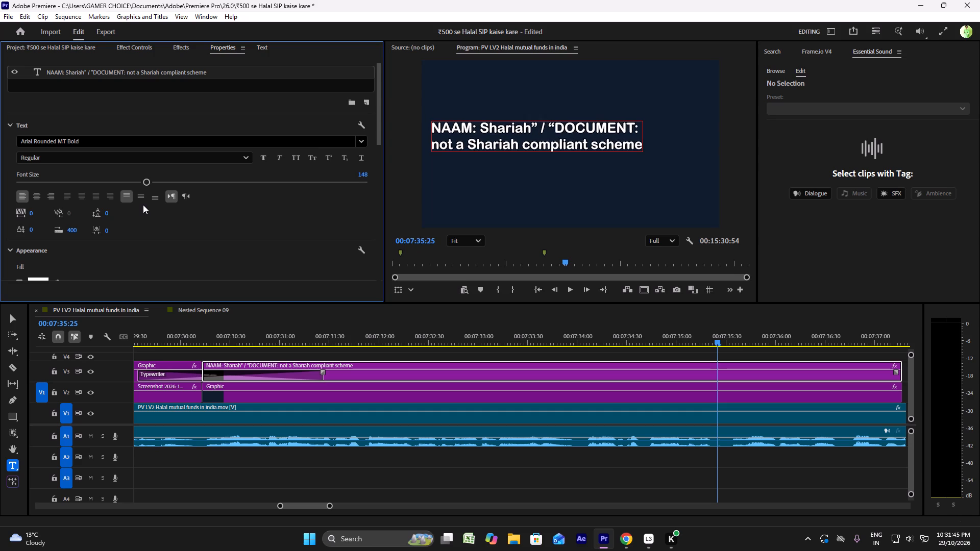
key("ctrl+z")
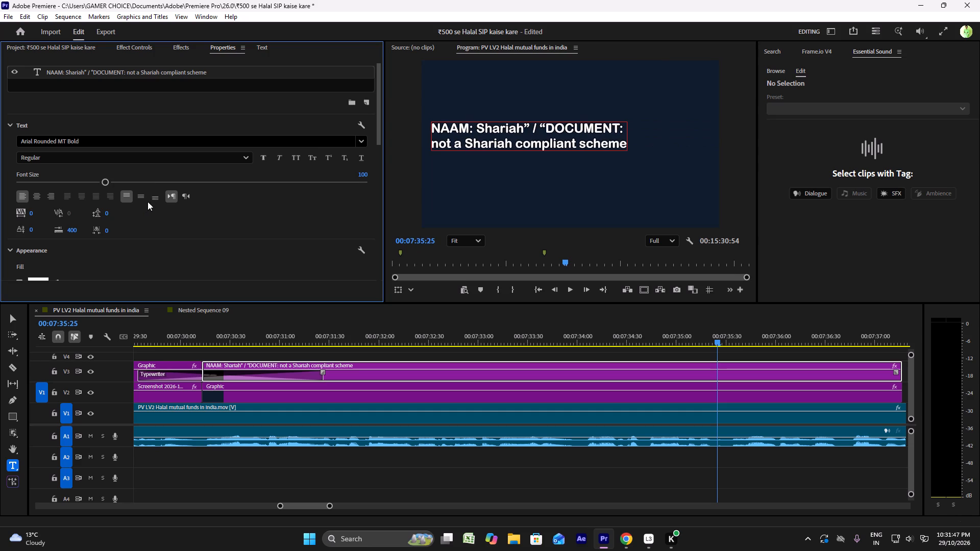
left_click_drag(109, 185, 126, 185)
left_click_drag(126, 182, 151, 183)
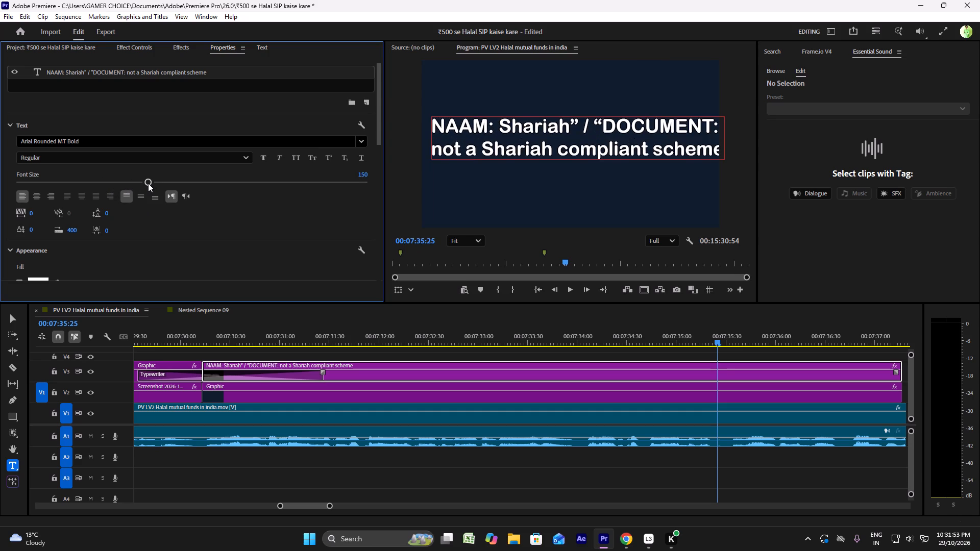
left_click_drag(148, 183, 138, 182)
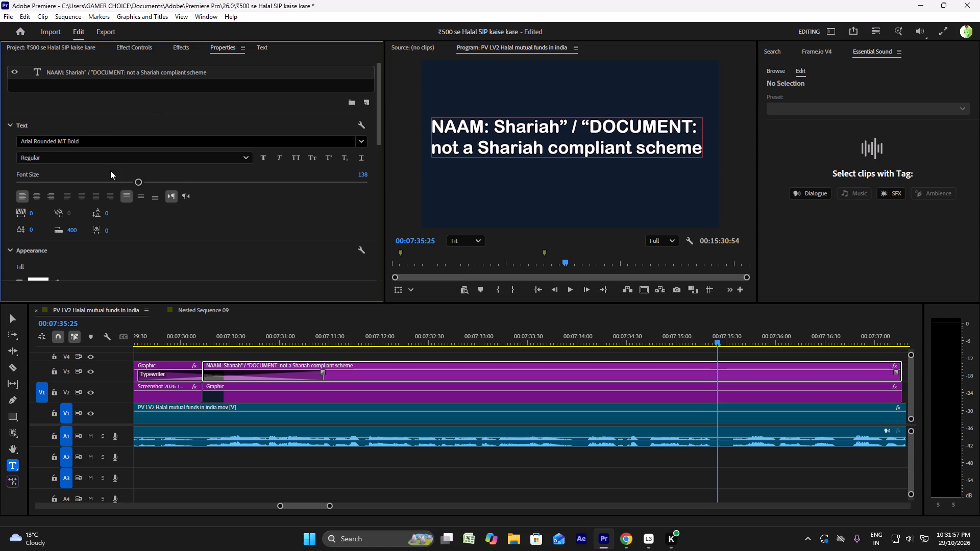
Shift the NAAM title horizontally by setting its Motion Position X to 1669.
scroll(110, 170, "up", 5)
left_click(131, 48)
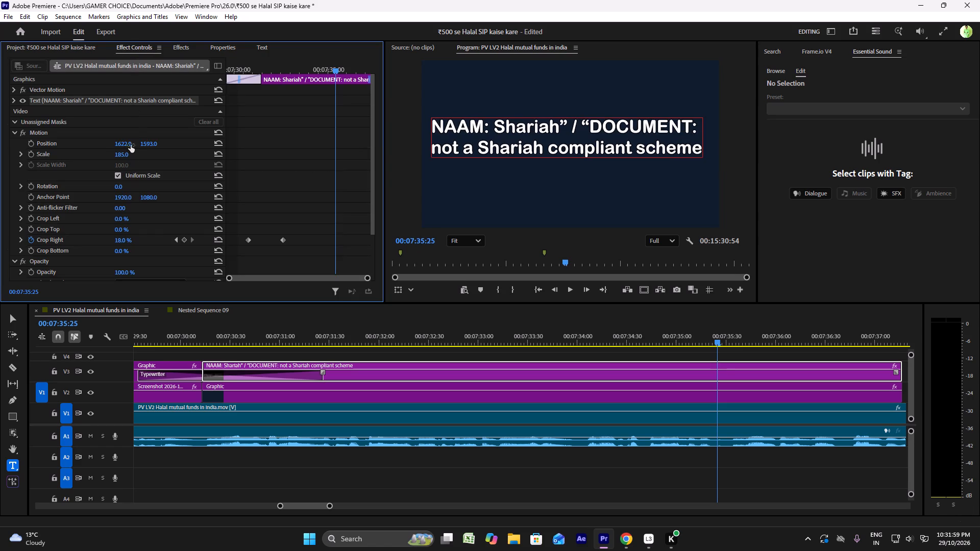
left_click_drag(124, 144, 147, 143)
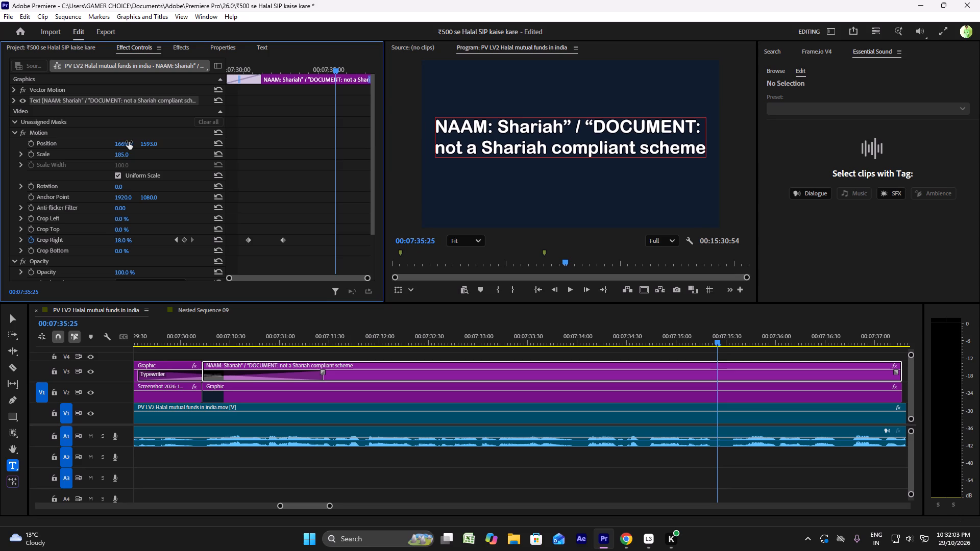
Play back the NAAM title from about 00:07:30:07 to check its new size and position.
left_click(192, 337)
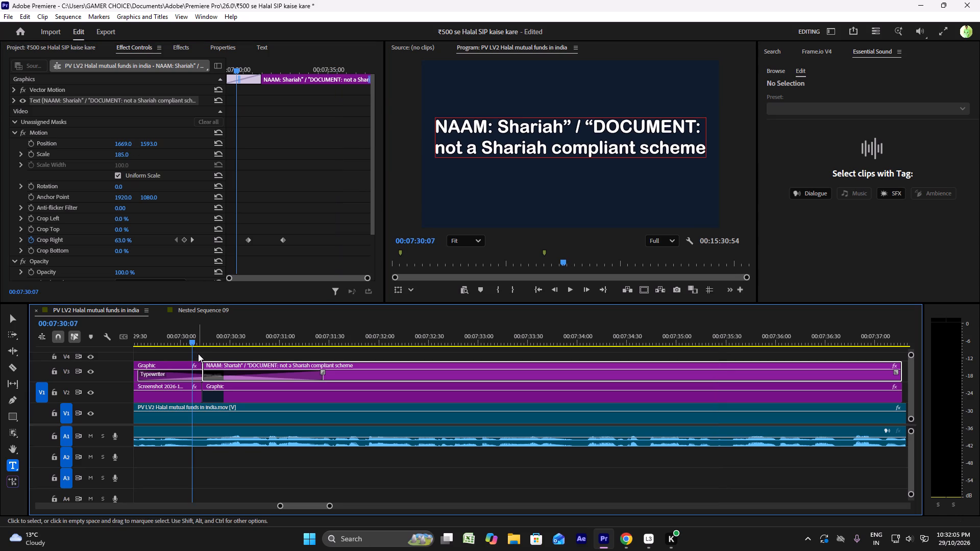
key("space")
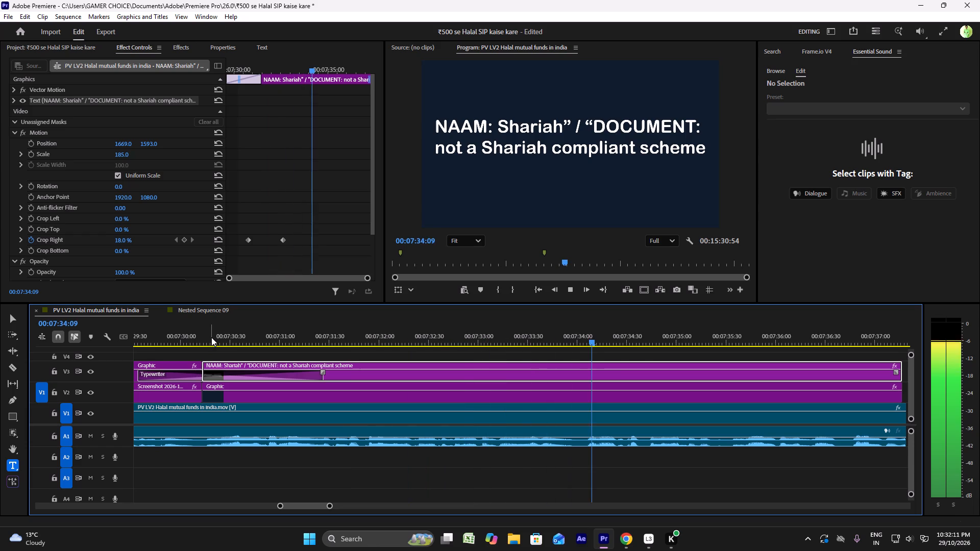
key("space")
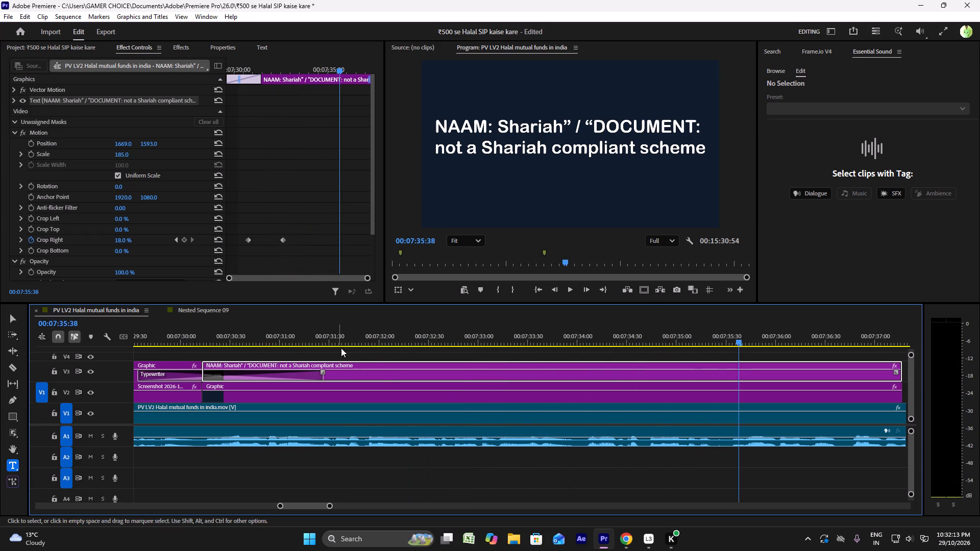
Trim the end of the NAAM title clip on V3 back to about 00:07:35:30.
scroll(387, 376, "down", 5, "alt")
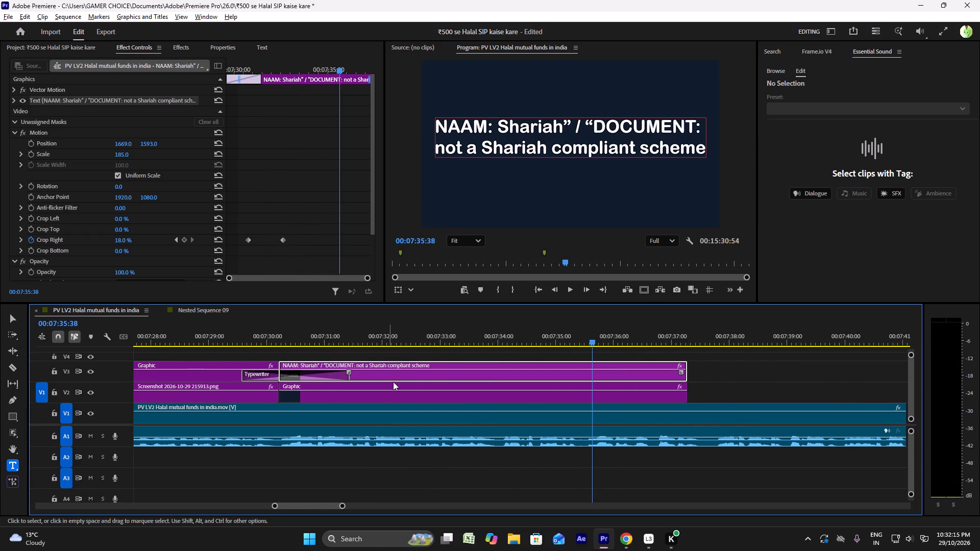
left_click(677, 373)
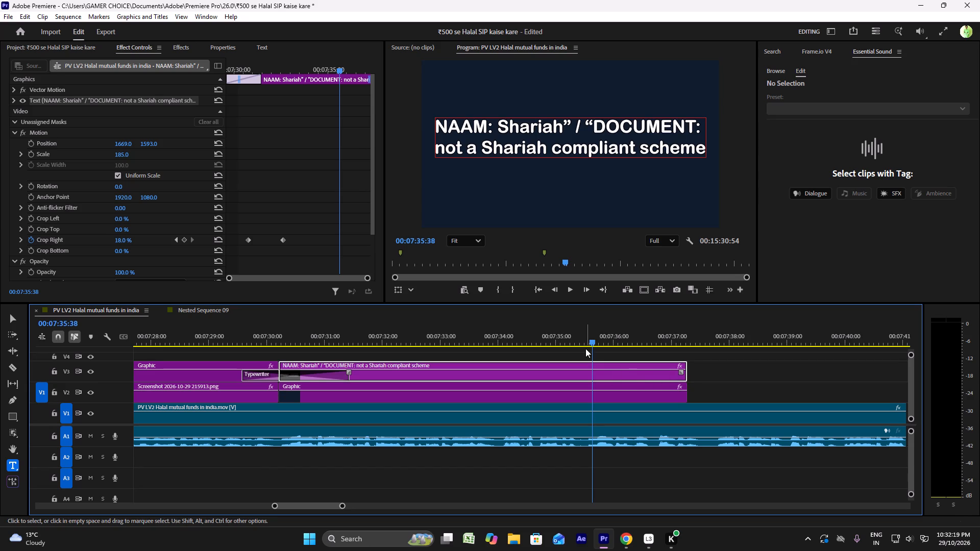
left_click(585, 348)
left_click_drag(693, 372, 591, 368)
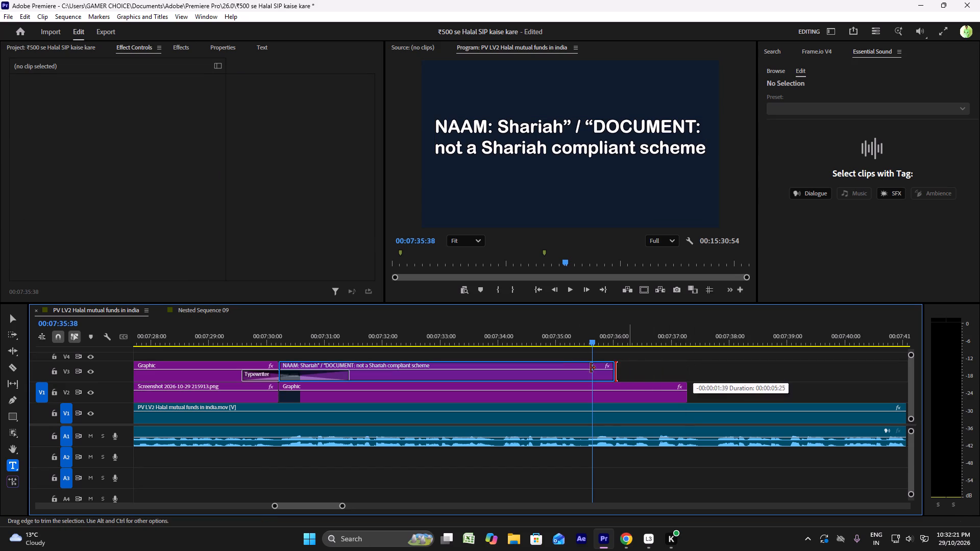
left_click_drag(591, 368, 591, 373)
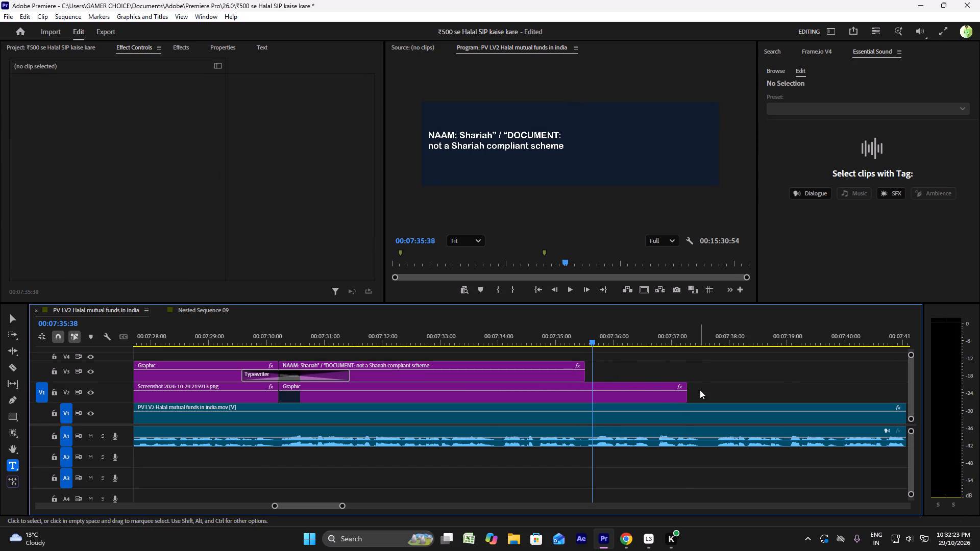
Trim the end of the background graphic on V2 to match the end of the NAAM title.
left_click_drag(700, 390, 660, 390)
left_click_drag(692, 390, 650, 391)
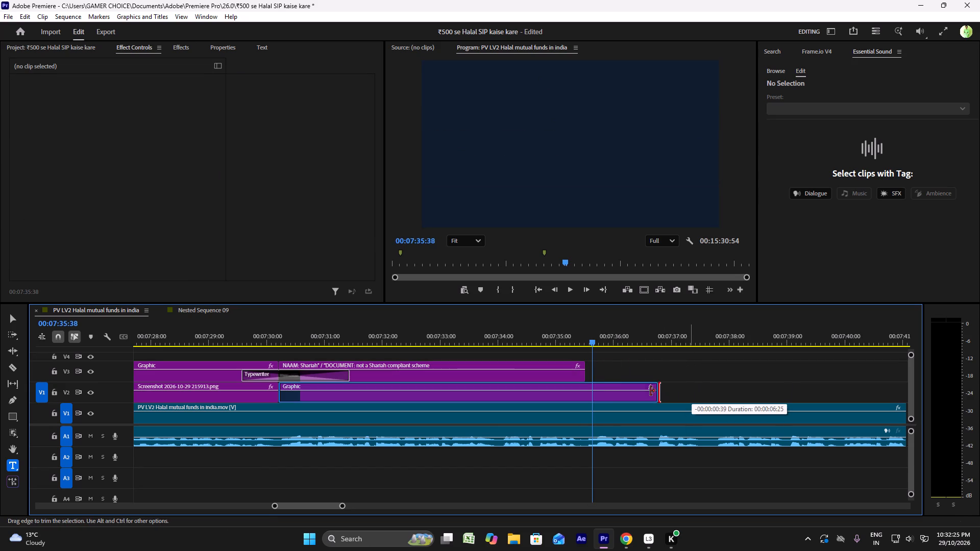
left_click_drag(650, 391, 590, 390)
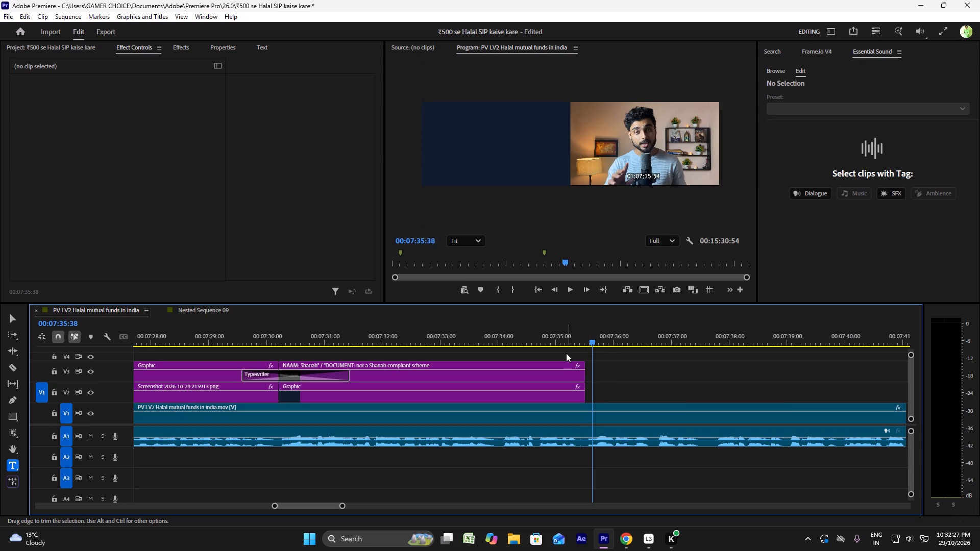
Play back across the trimmed end of the NAAM title to check the cut to the speaker.
left_click(565, 340)
key("space")
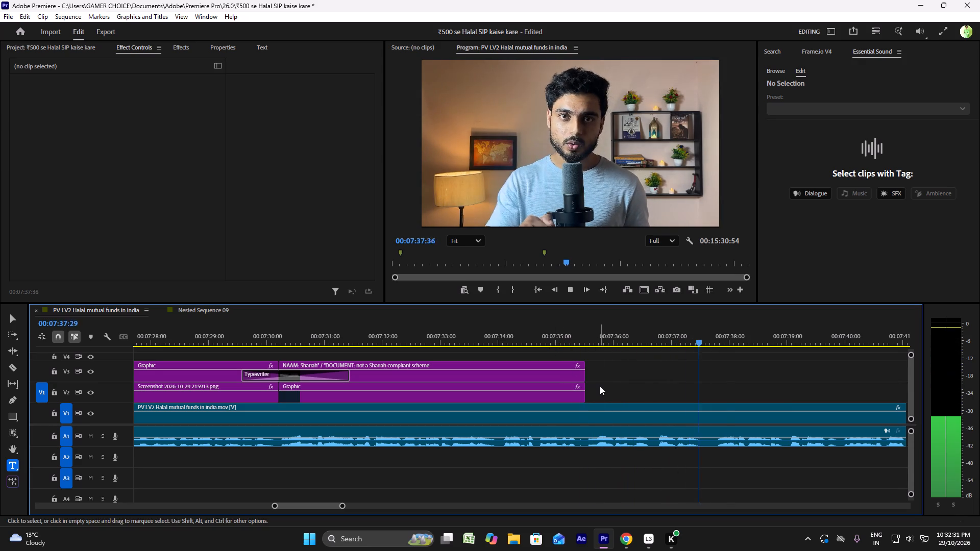
key("space")
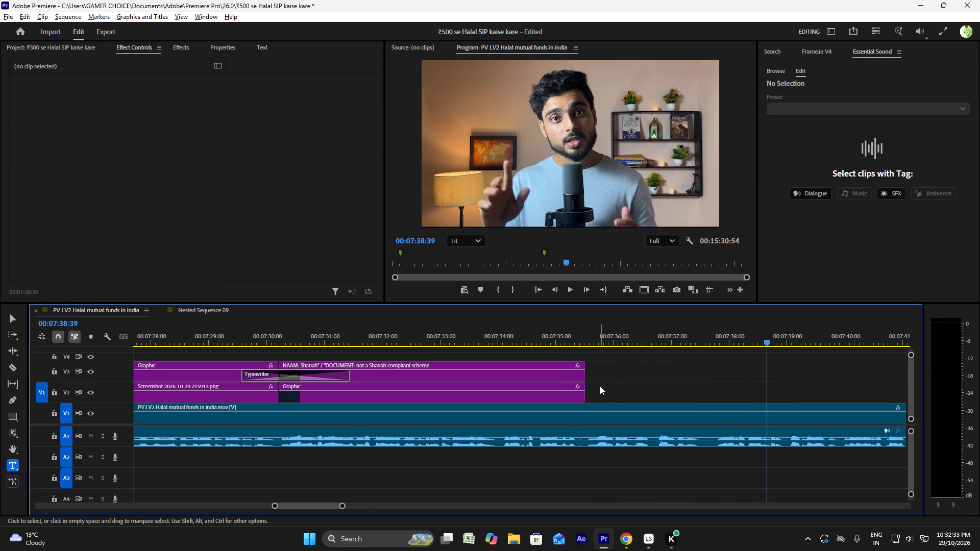
Copy the film burn transition clip with its sound near 00:07:10 and paste it at about 00:07:35.
scroll(600, 386, "down", 13, "alt")
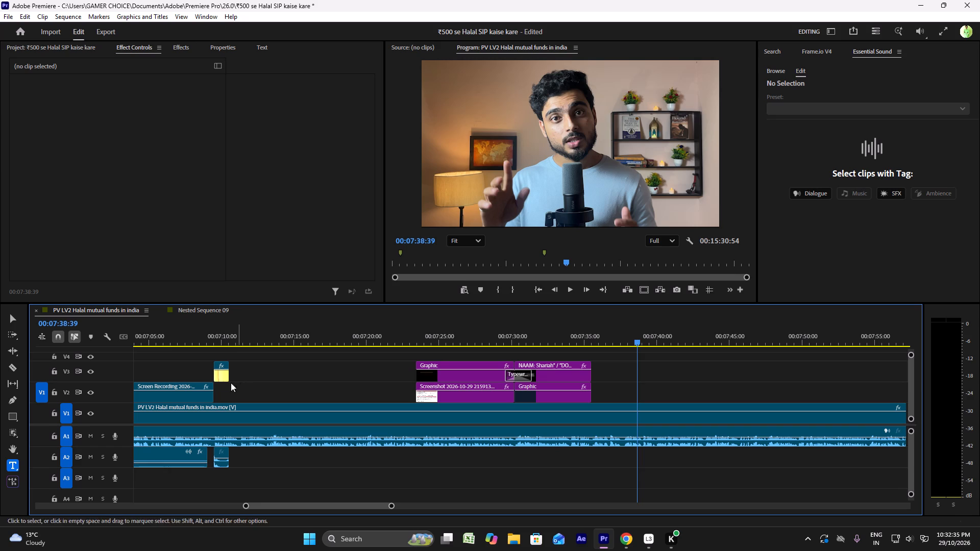
left_click(222, 374)
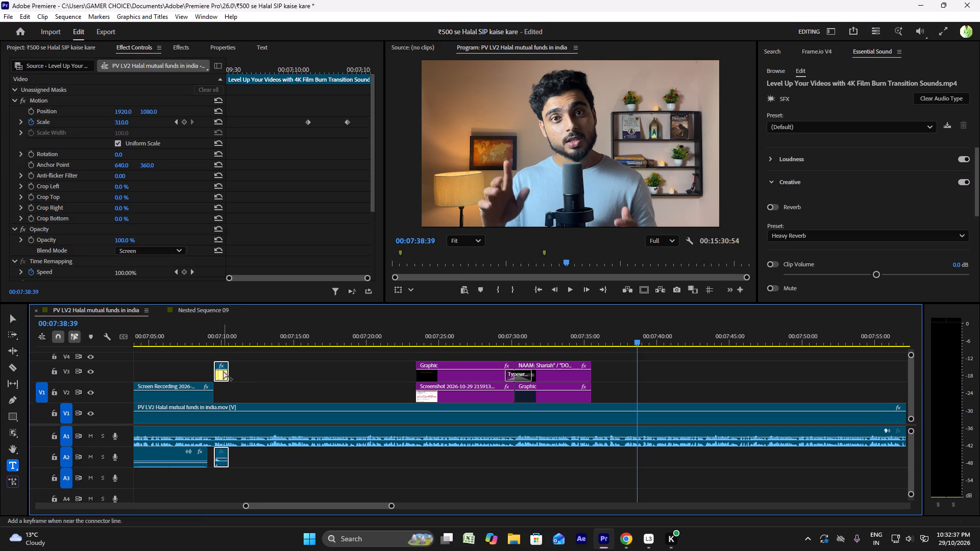
key("ctrl+c")
key("ctrl+c")
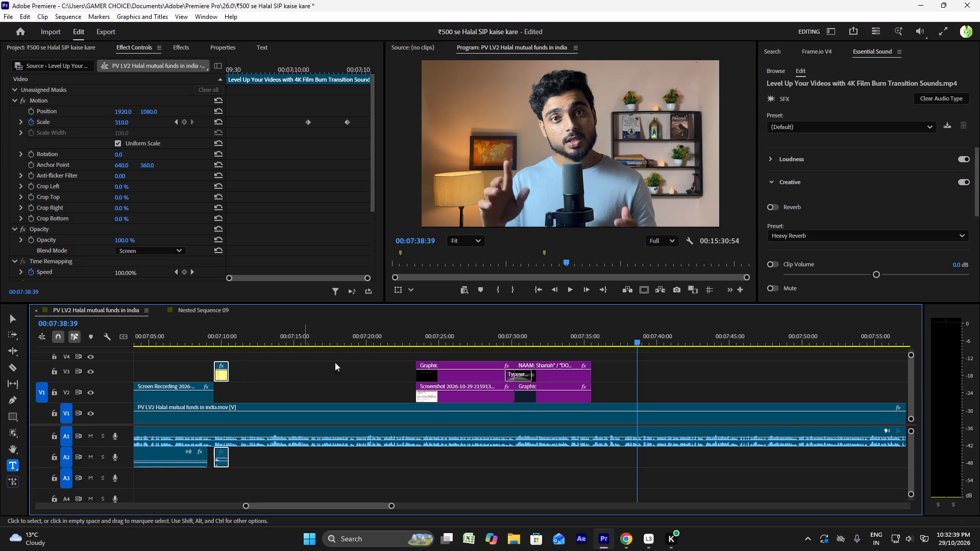
left_click(585, 336, "ctrl")
key("ctrl+v")
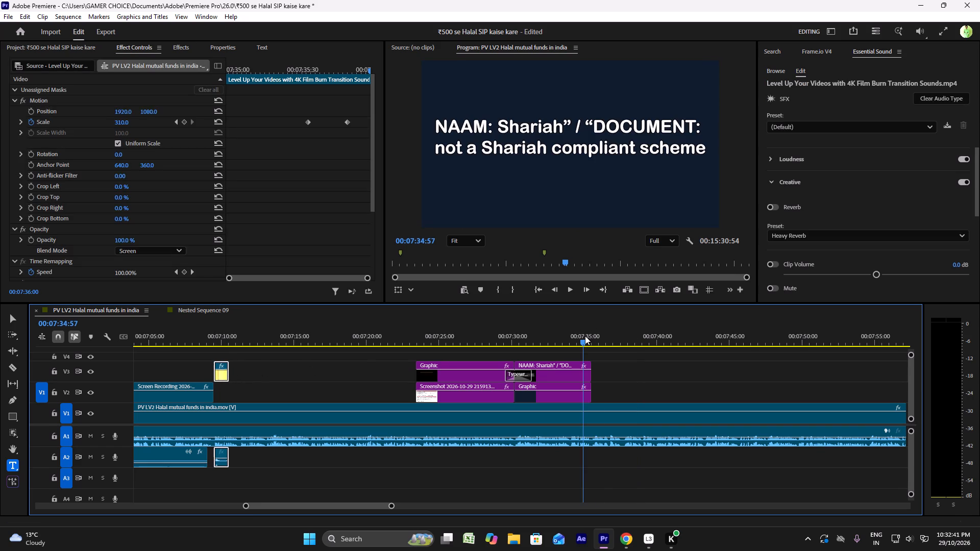
Move the pasted film burn clip up to V4 and extend the NAAM title back to its background's end.
left_click_drag(589, 379, 591, 358)
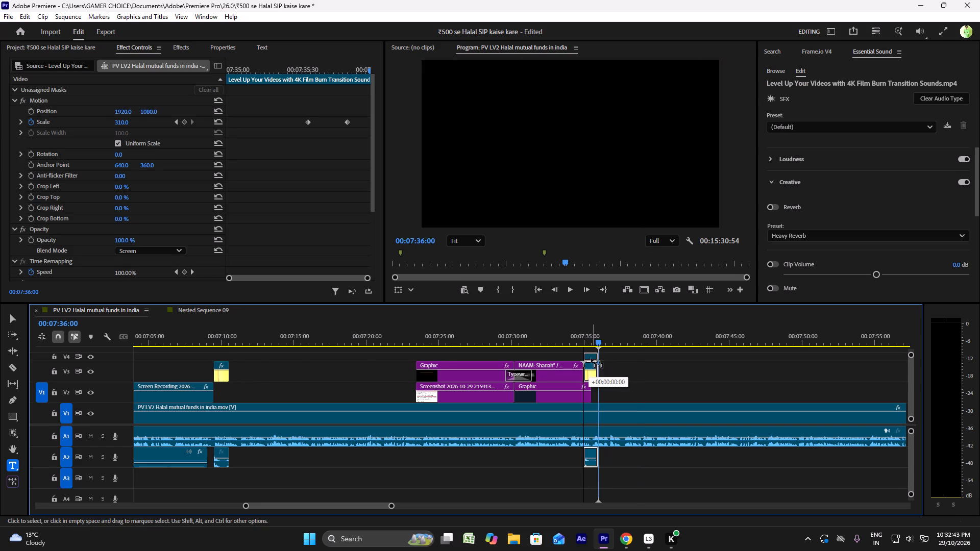
left_click_drag(591, 358, 590, 356)
left_click_drag(585, 372, 593, 371)
Play back the end of the NAAM title to check the film burn transition's timing.
left_click(579, 341)
key("space")
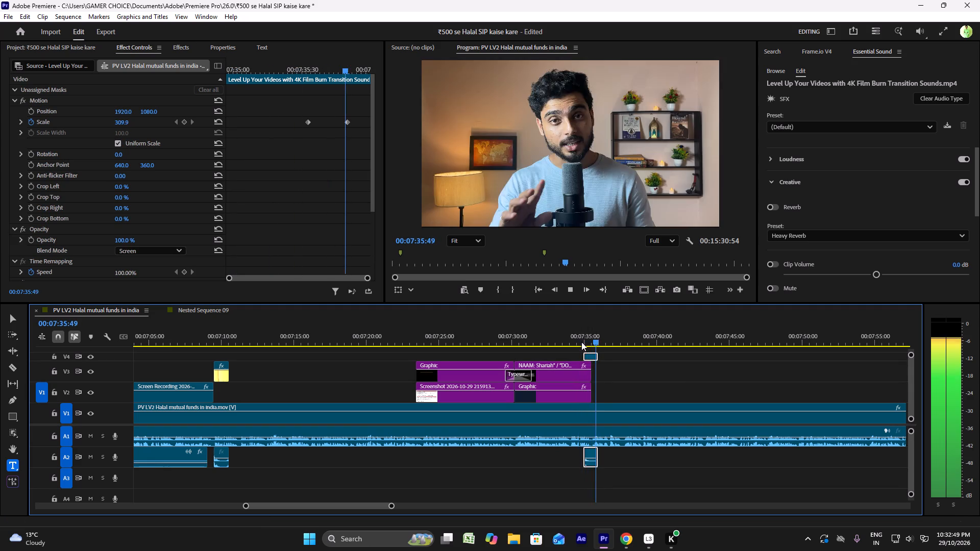
key("space")
Shift the film burn clip on V4 so it starts where the NAAM title ends.
left_click_drag(591, 359, 593, 358)
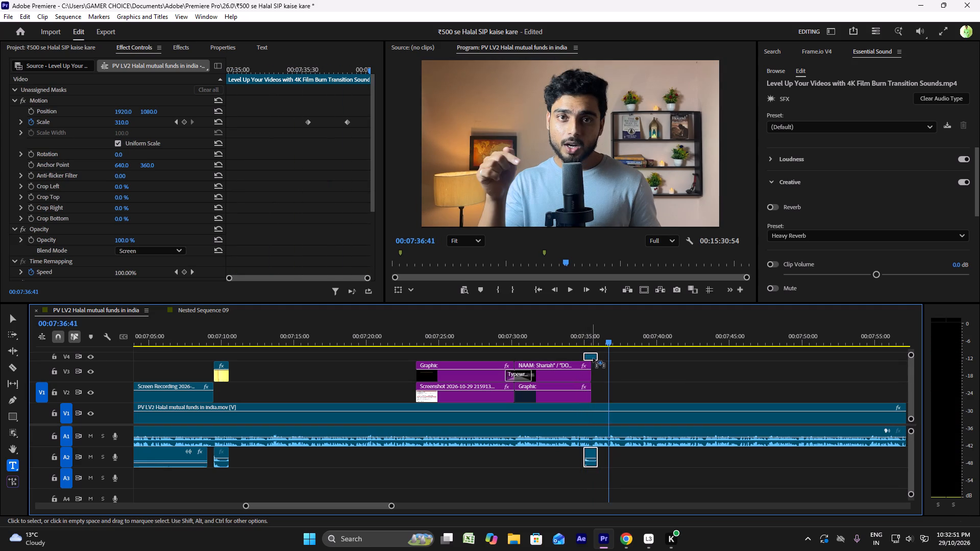
left_click_drag(593, 358, 596, 358)
Play back from about 00:07:35 to check the film burn in its shifted position.
left_click(585, 347)
left_click(585, 345)
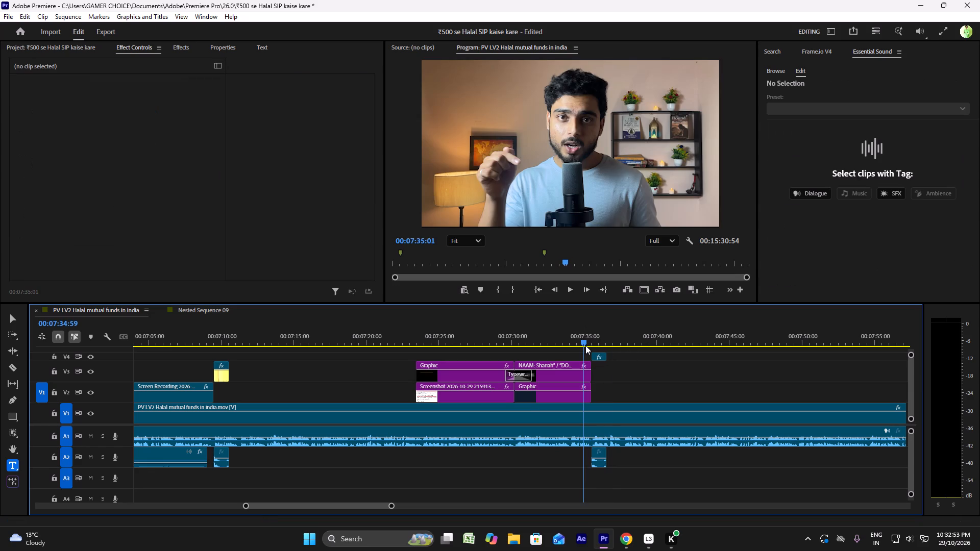
key("space")
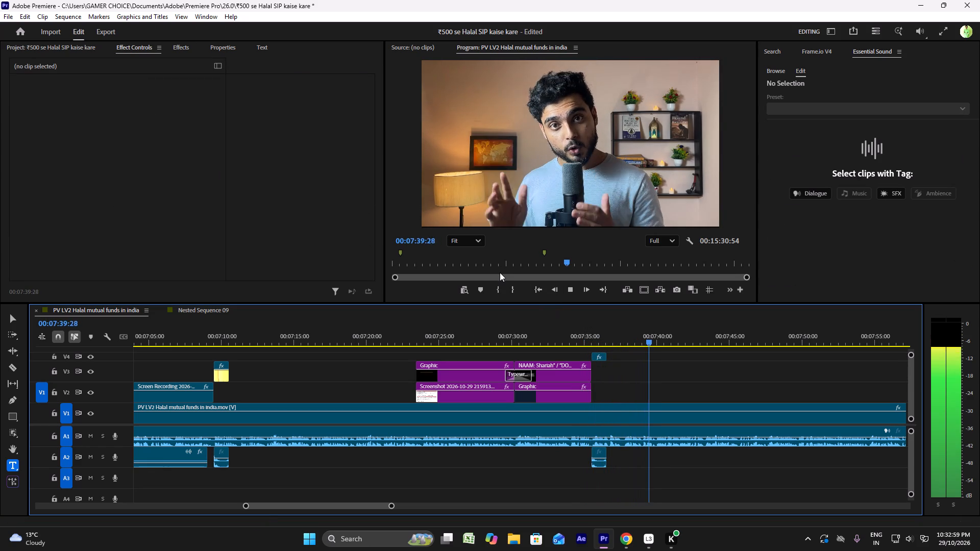
key("space")
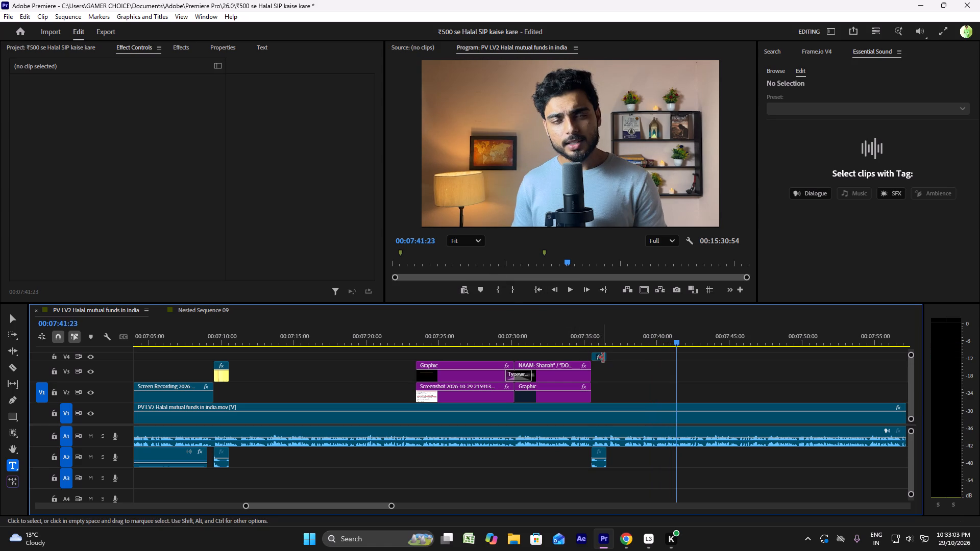
Move the film burn clip from V4 down to V2, directly after the background graphic.
scroll(605, 358, "up", 4, "alt")
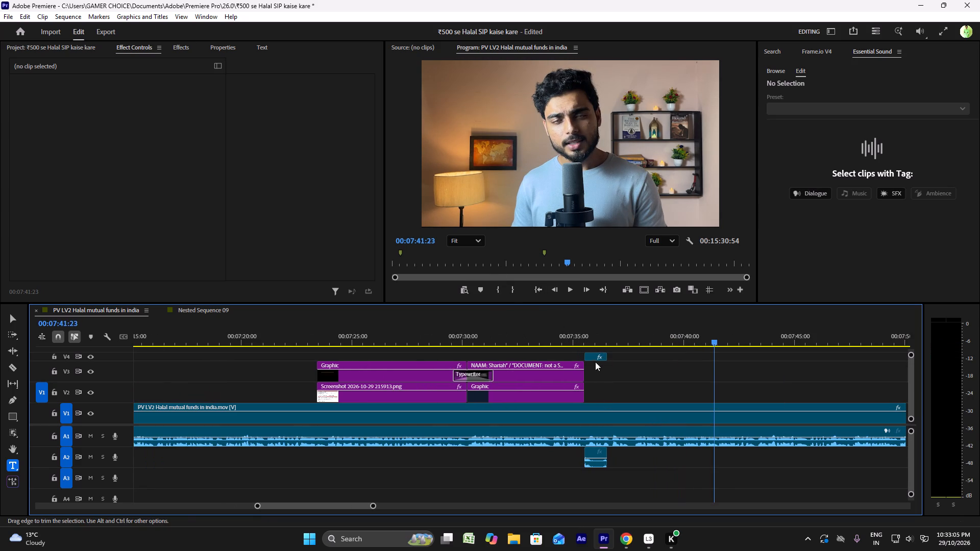
left_click_drag(592, 358, 591, 390)
Play back the end of the NAAM title with the film burn clip on V2.
left_click(580, 335)
key("space")
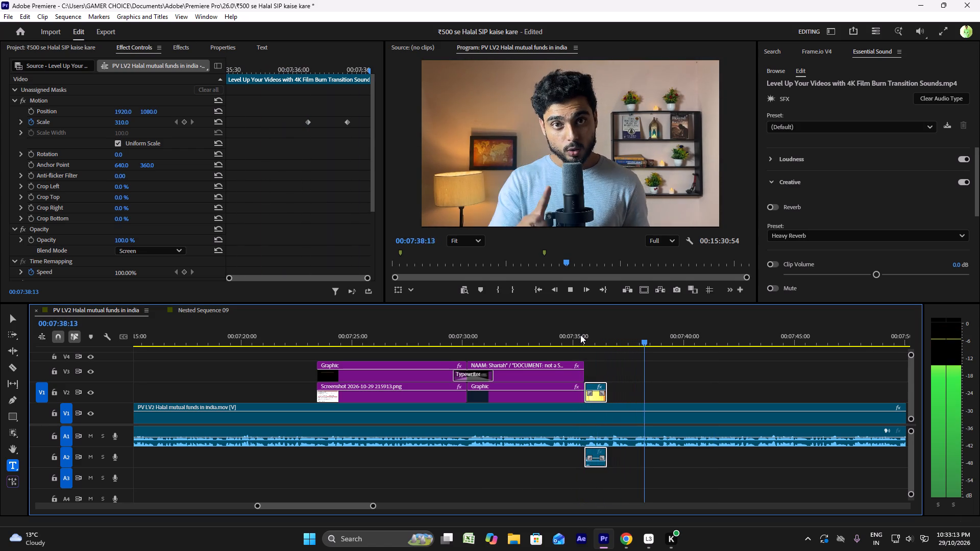
key("space")
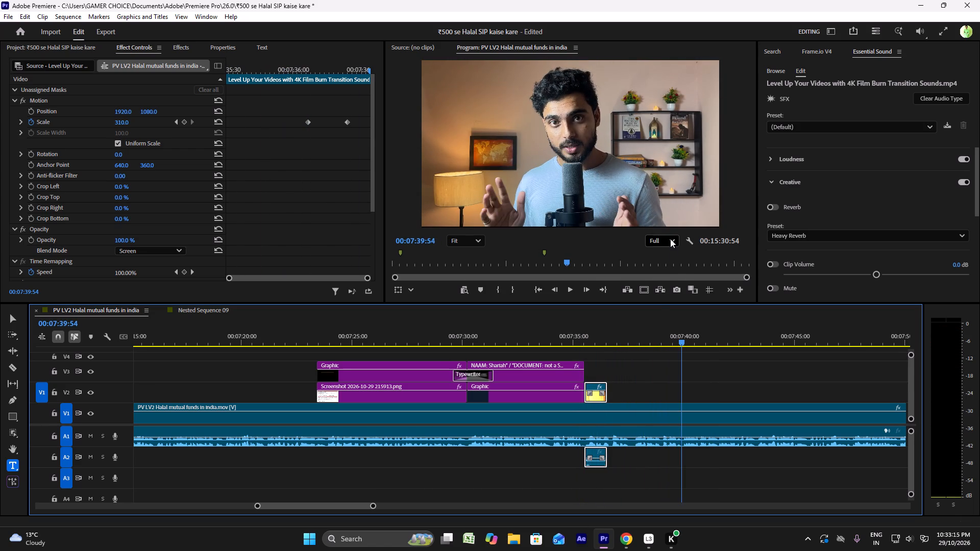
Set the program playback resolution to 1/8.
left_click(670, 238)
left_click(672, 295)
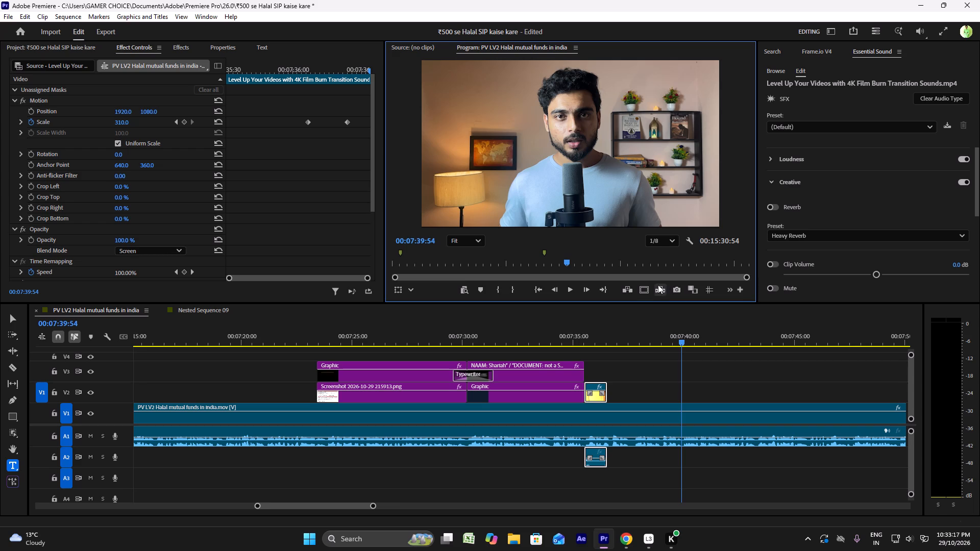
Copy the text "SABAK 1: Naam pe mat jao, kaam pe jao" from the editor brief PDF in Chrome and return to Premiere.
left_click(624, 527)
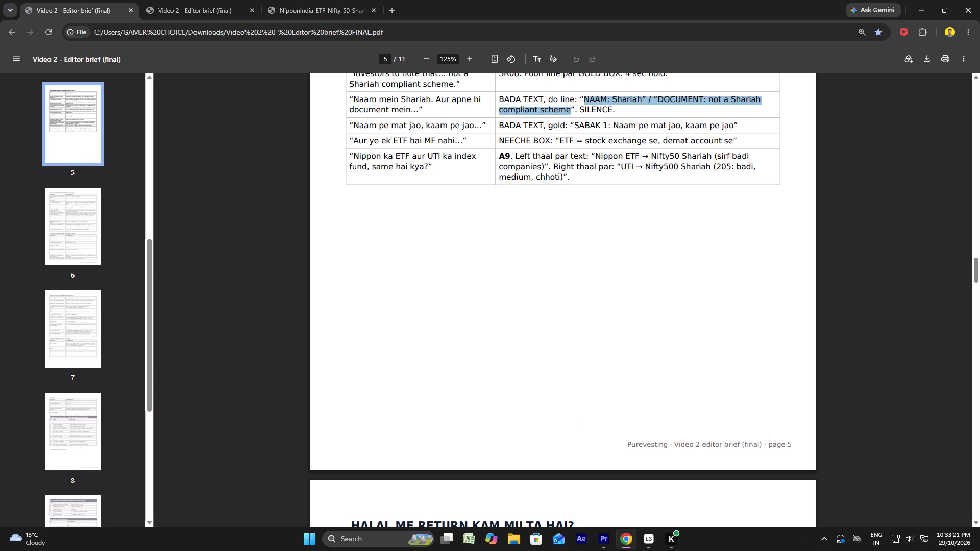
left_click_drag(507, 126, 337, 125)
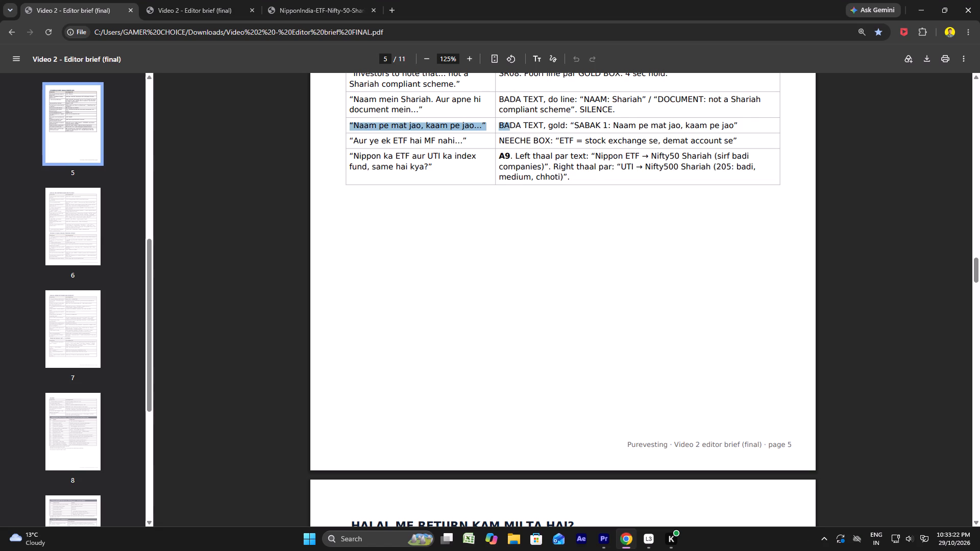
left_click(504, 124)
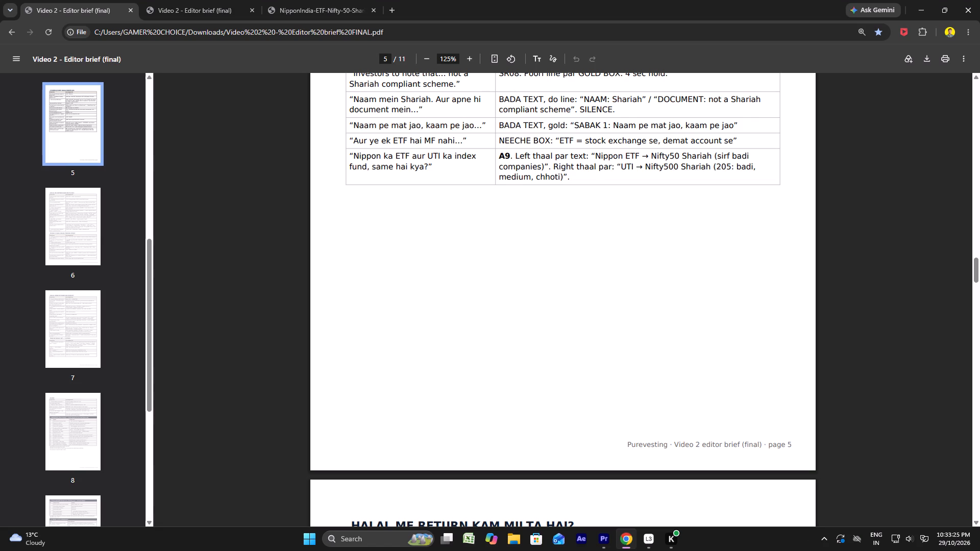
left_click_drag(575, 124, 663, 126)
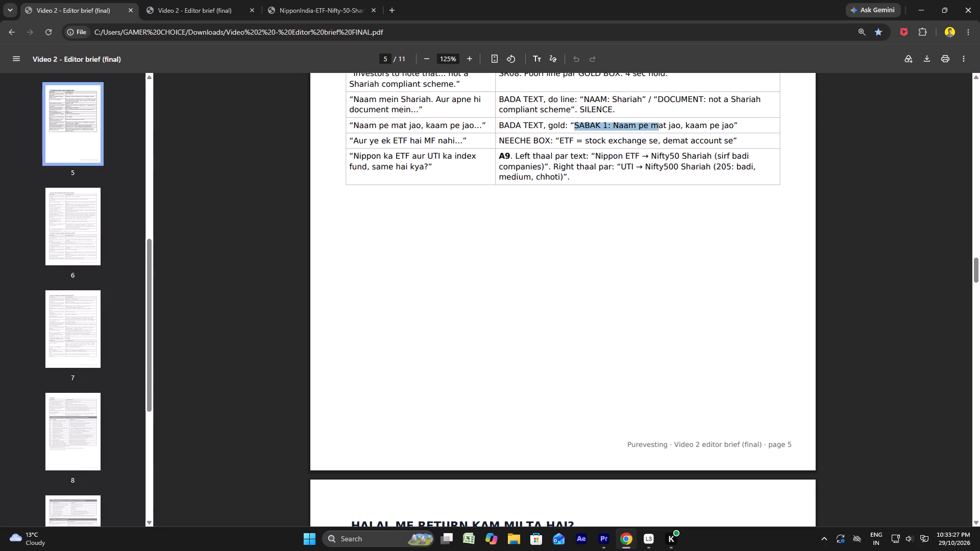
left_click_drag(663, 126, 734, 126)
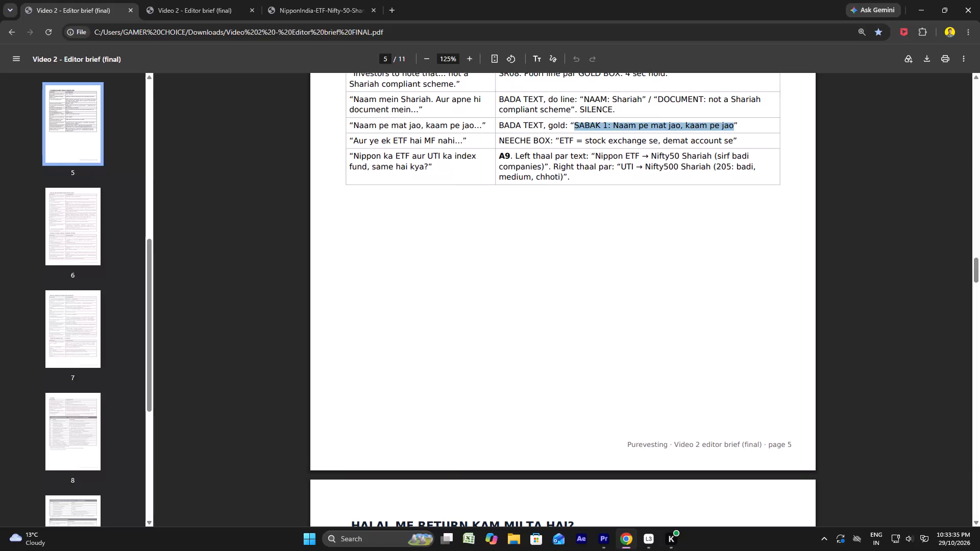
key("ctrl+c")
key("ctrl+c")
key("ctrl+c")
key("ctrl+c")
key("ctrl+c")
key("ctrl+c")
key("ctrl+c")
key("ctrl+c")
key("ctrl+c")
key("ctrl+c")
key("ctrl+c")
left_click(597, 536)
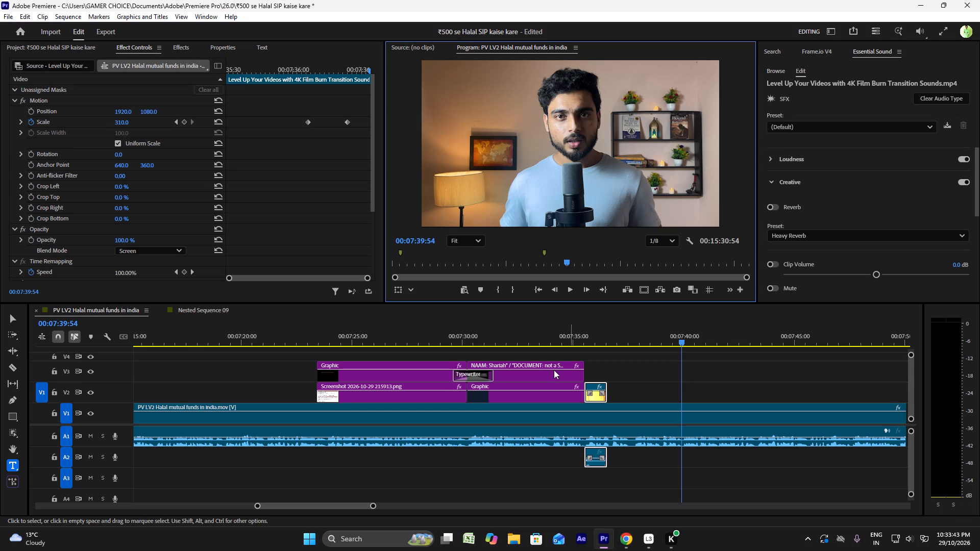
Play back the end of the NAAM title through the film burn clip on V2.
left_click(508, 340)
key("space")
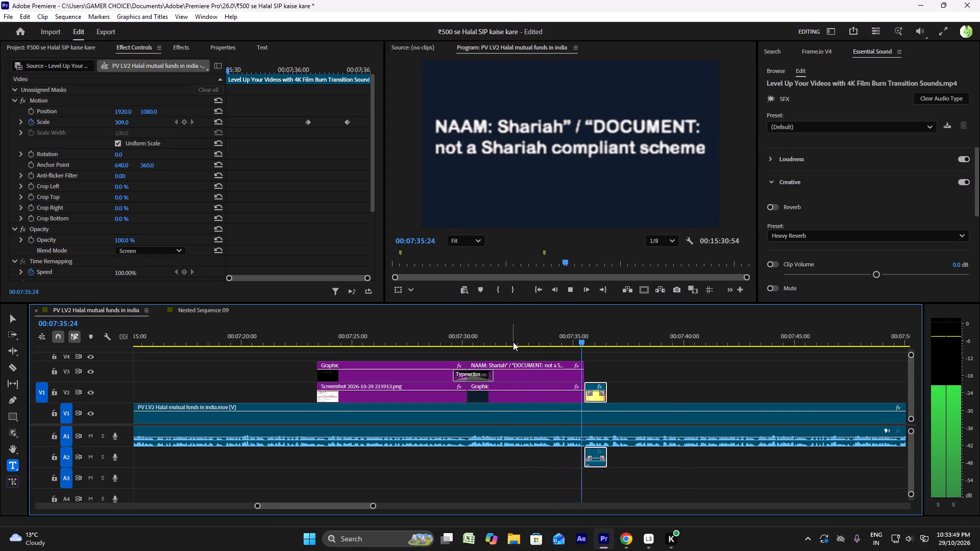
left_click(508, 337)
key("space")
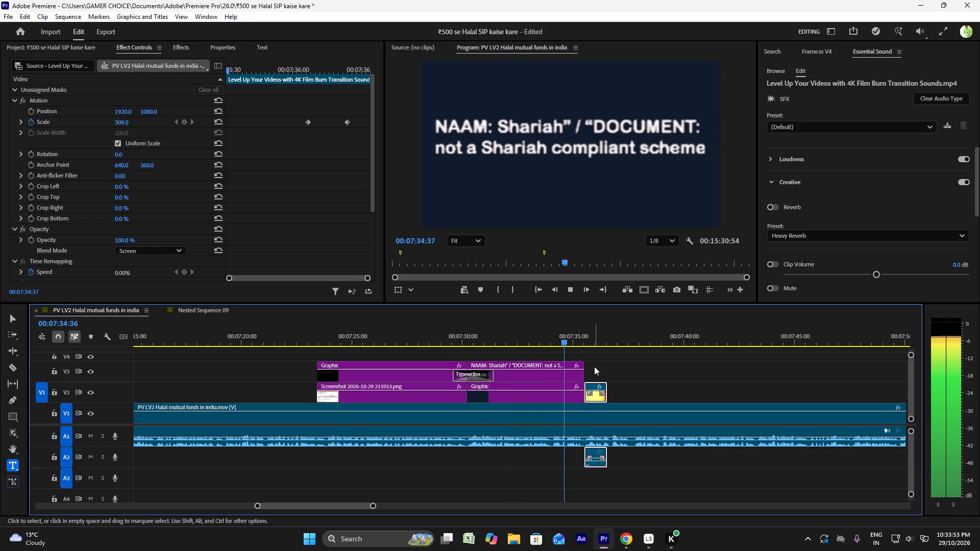
key("space")
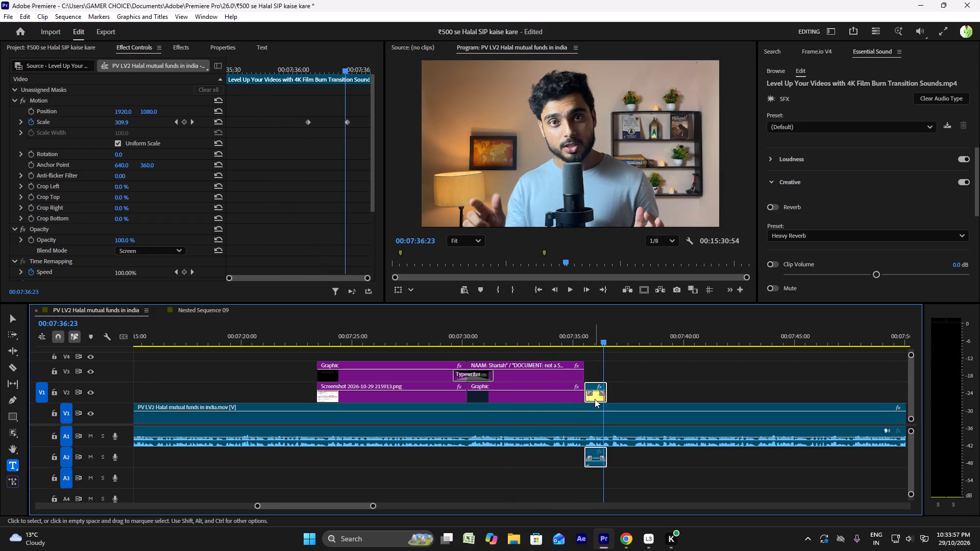
Move the film burn clip with its audio to V4, starting at 00:07:23:26 above the screenshot graphic's beginning.
left_click_drag(595, 399, 328, 356)
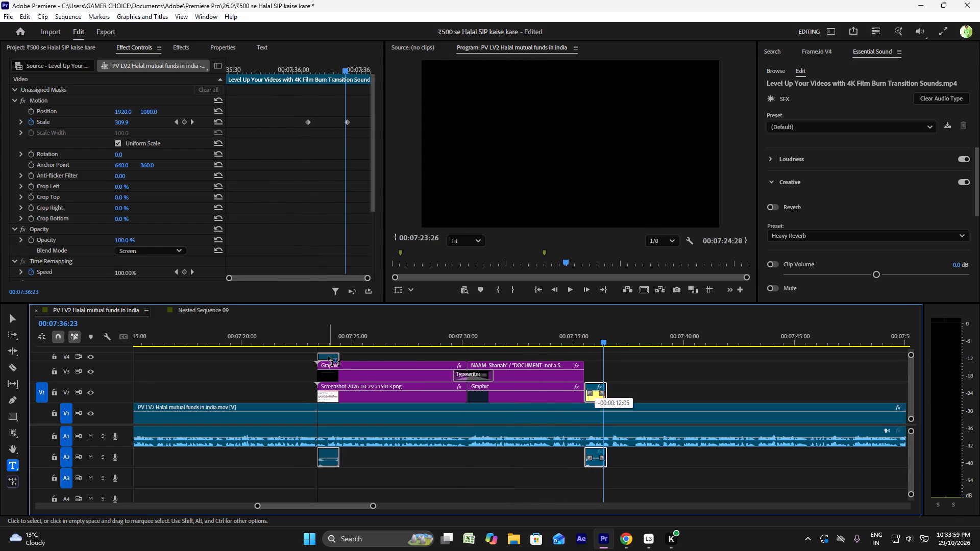
left_click_drag(328, 356, 327, 356)
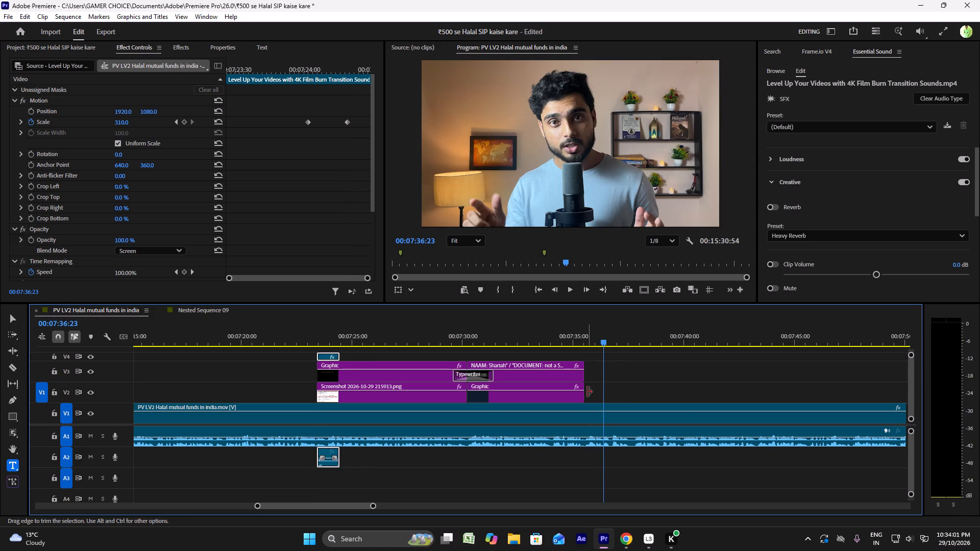
Extend the end of the navy background graphic on V2 to about 00:07:39:48 and play back the extended part.
left_click_drag(587, 392, 682, 395)
left_click(572, 335)
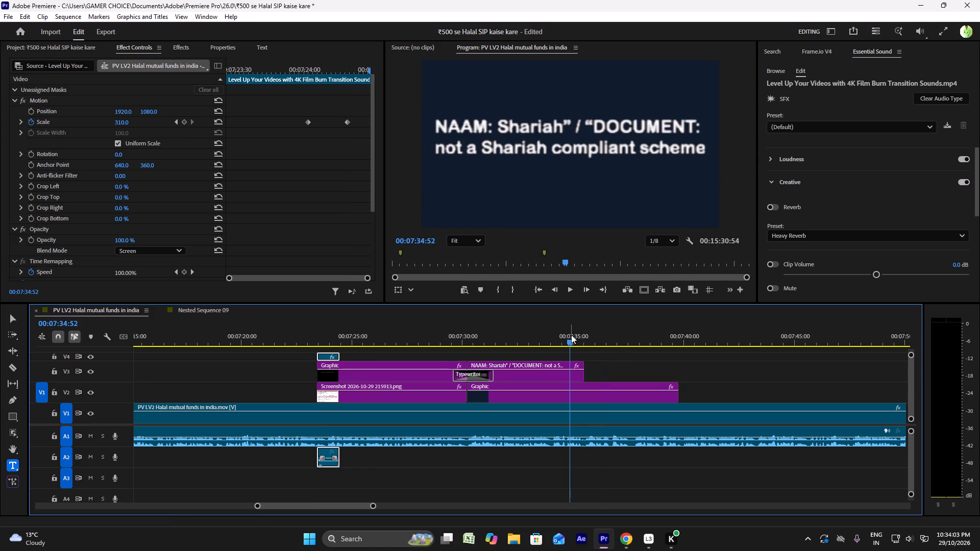
key("space")
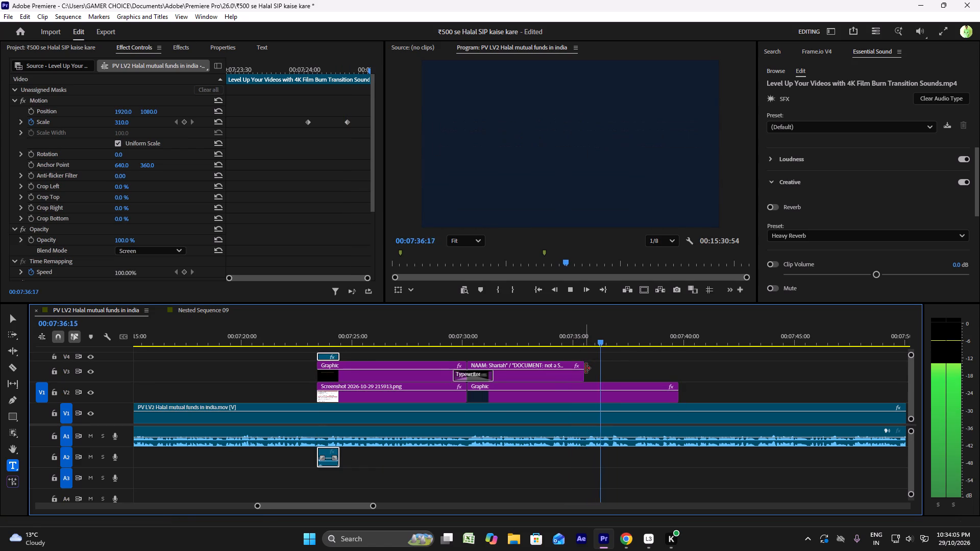
key("space")
Duplicate the NAAM/DOCUMENT title on V3, place the copy to start at 00:07:34:51, and play back the changeover.
left_click(556, 379)
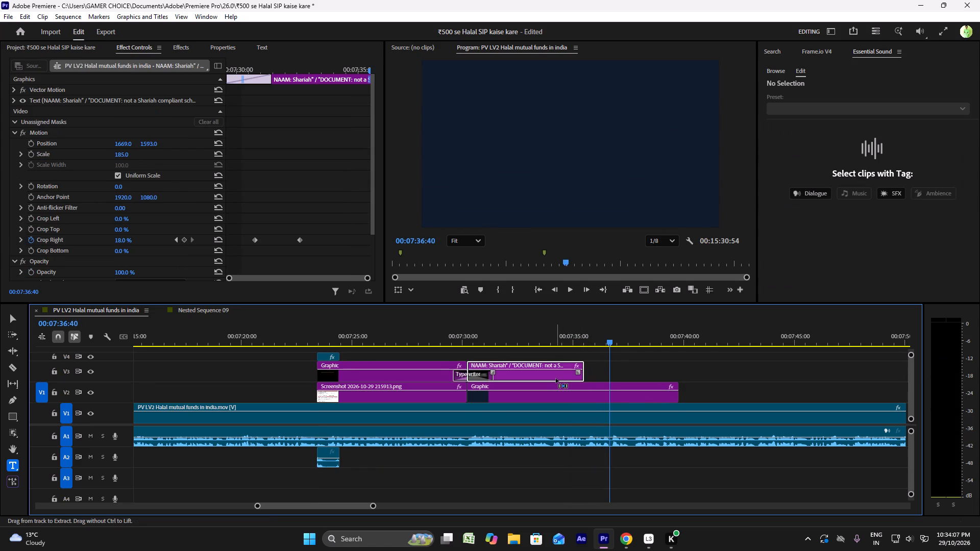
key("ctrl+c")
key("ctrl+v")
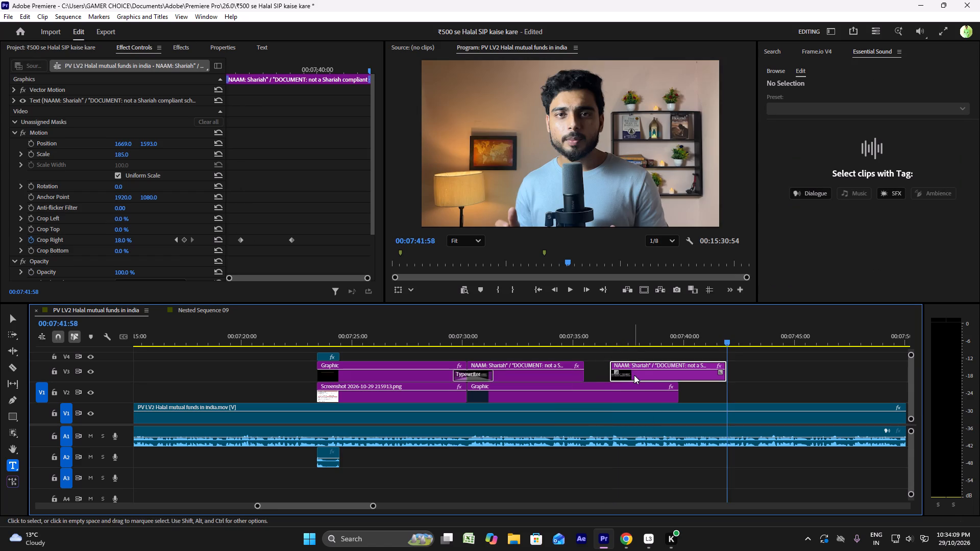
left_click_drag(634, 375, 594, 374)
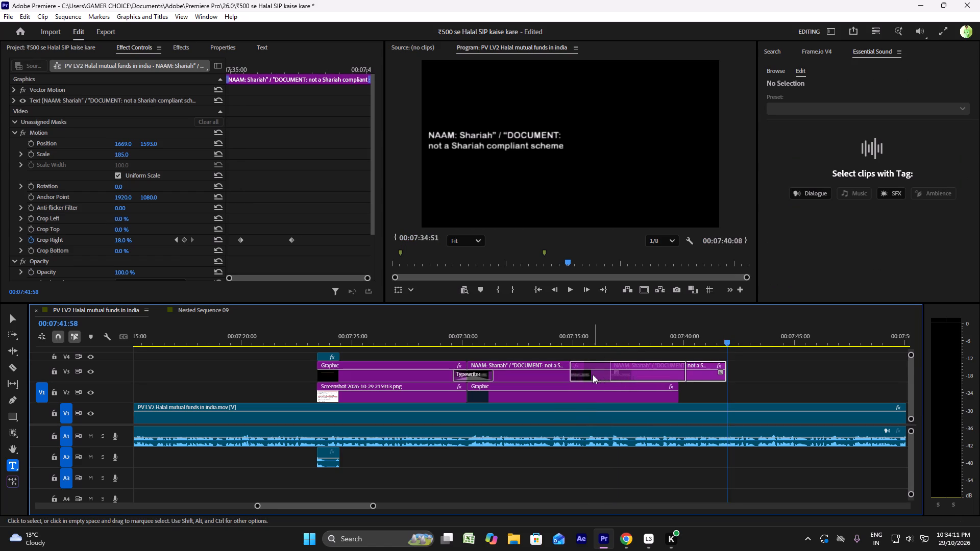
left_click(559, 330)
key("space")
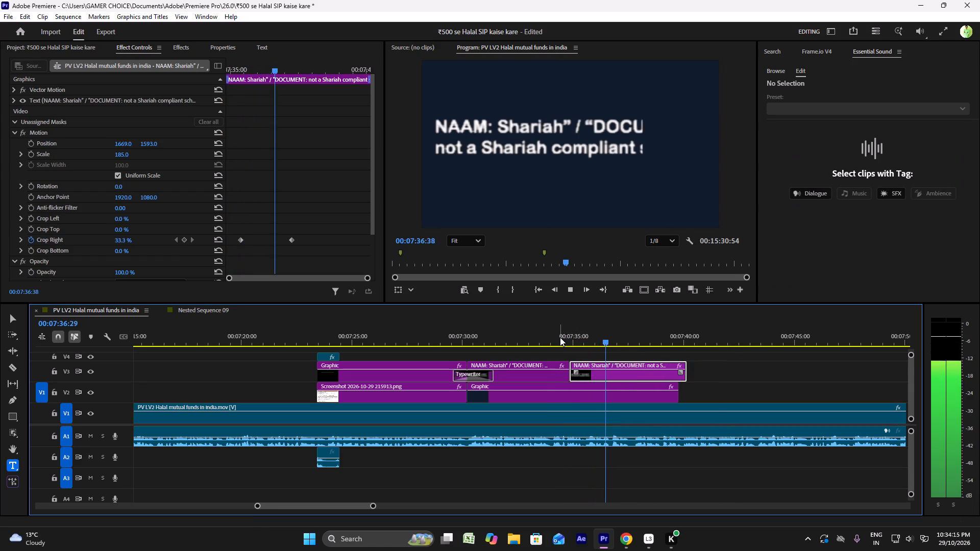
key("space")
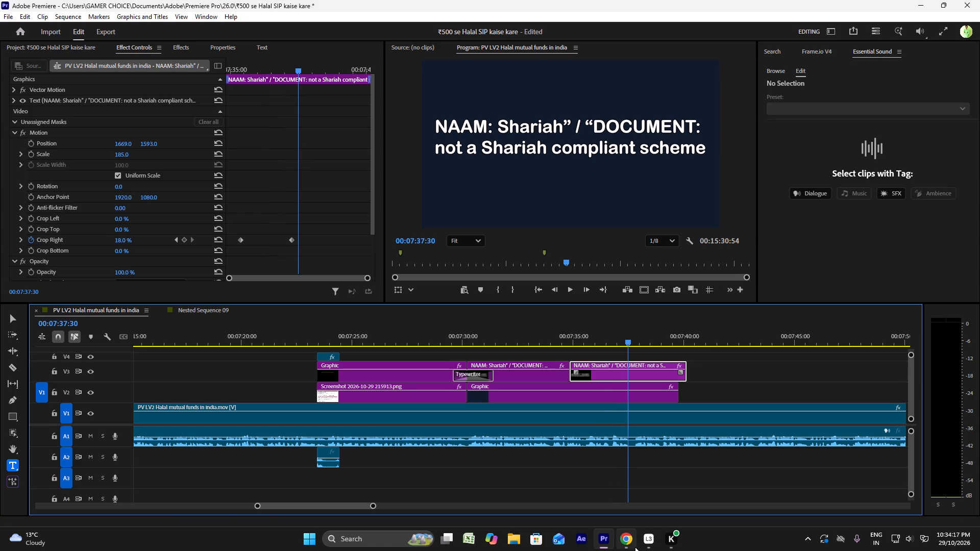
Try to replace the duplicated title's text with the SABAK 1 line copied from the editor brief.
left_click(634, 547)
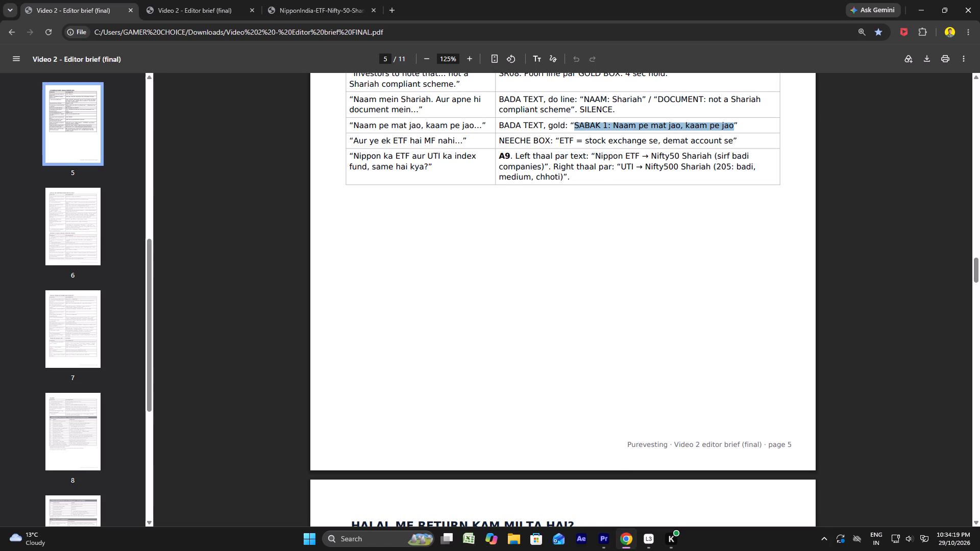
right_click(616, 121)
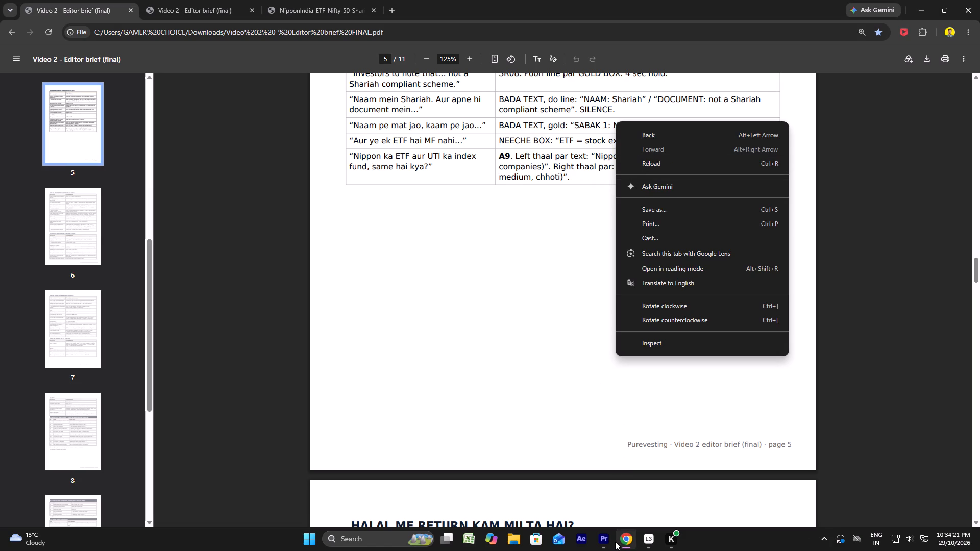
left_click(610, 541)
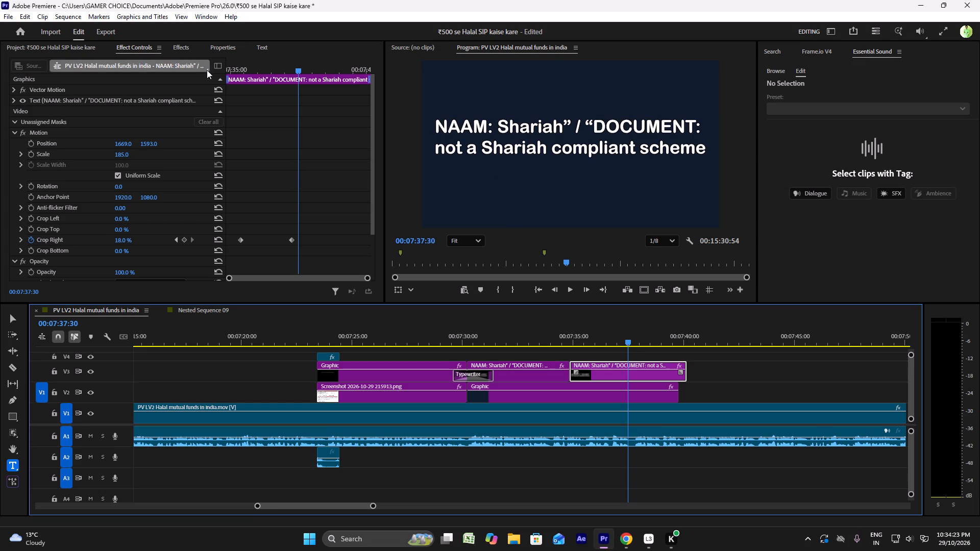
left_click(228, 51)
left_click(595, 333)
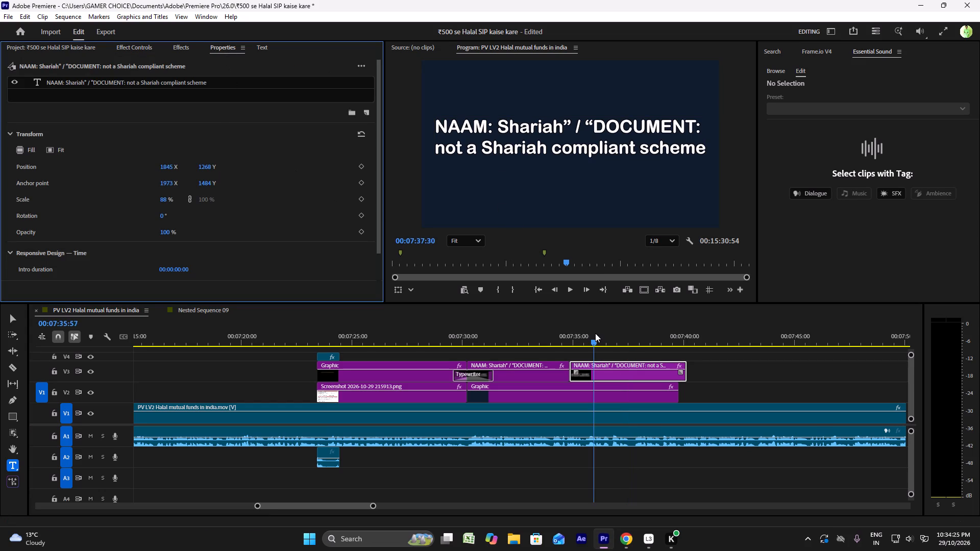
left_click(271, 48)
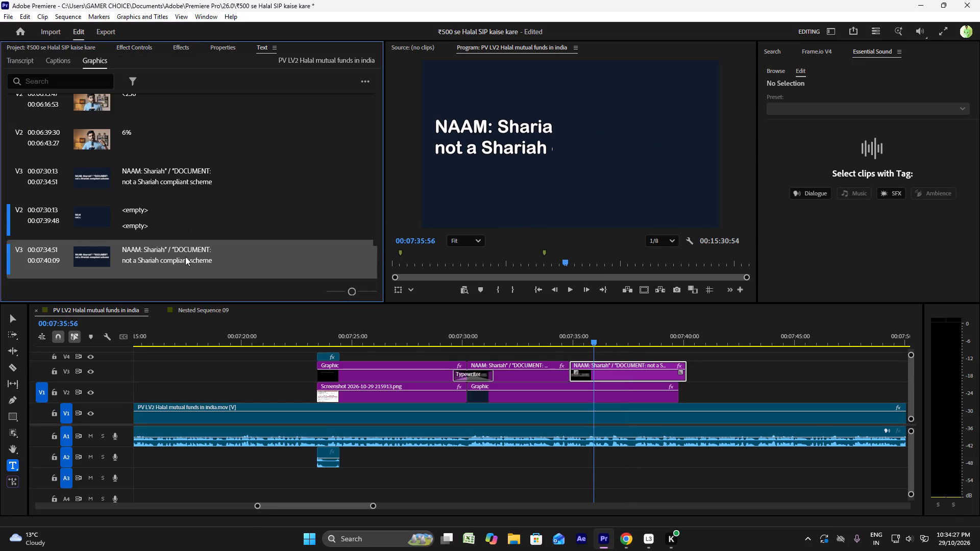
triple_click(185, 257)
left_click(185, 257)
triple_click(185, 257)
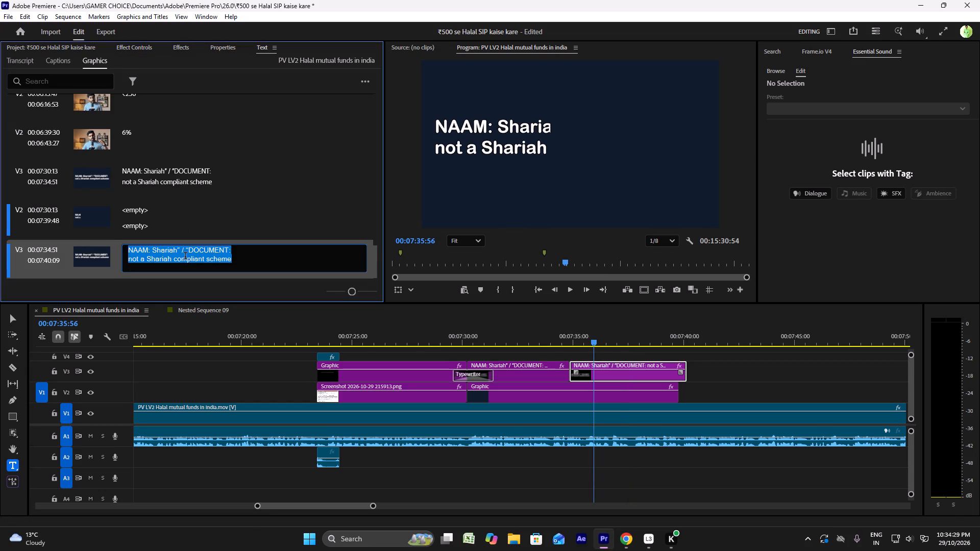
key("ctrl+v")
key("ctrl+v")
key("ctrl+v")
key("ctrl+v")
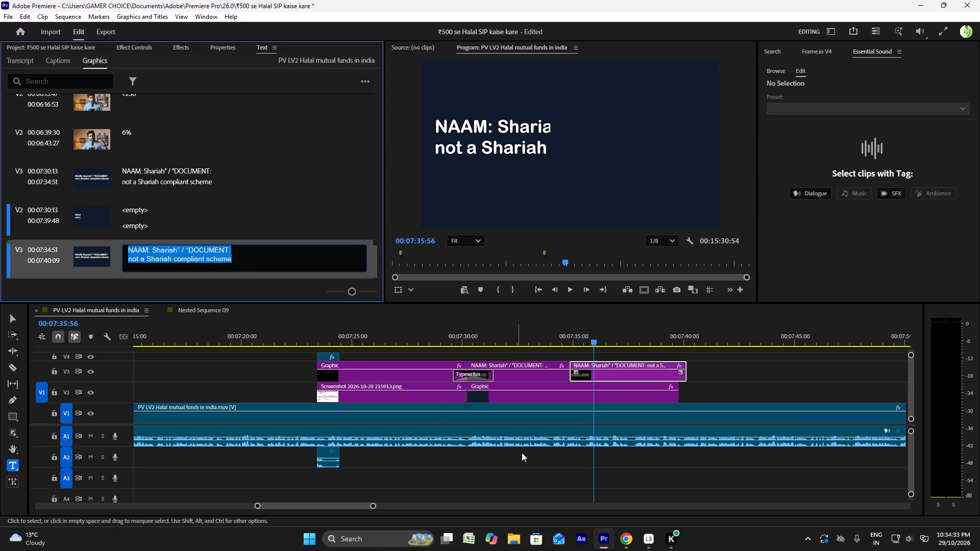
Play back the NAAM title into the start of its duplicate.
left_click(513, 340)
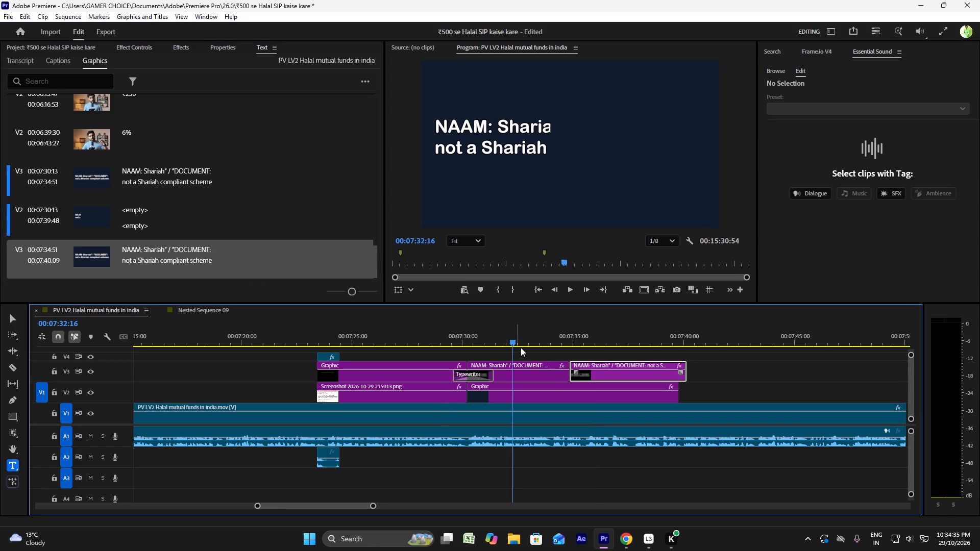
key("space")
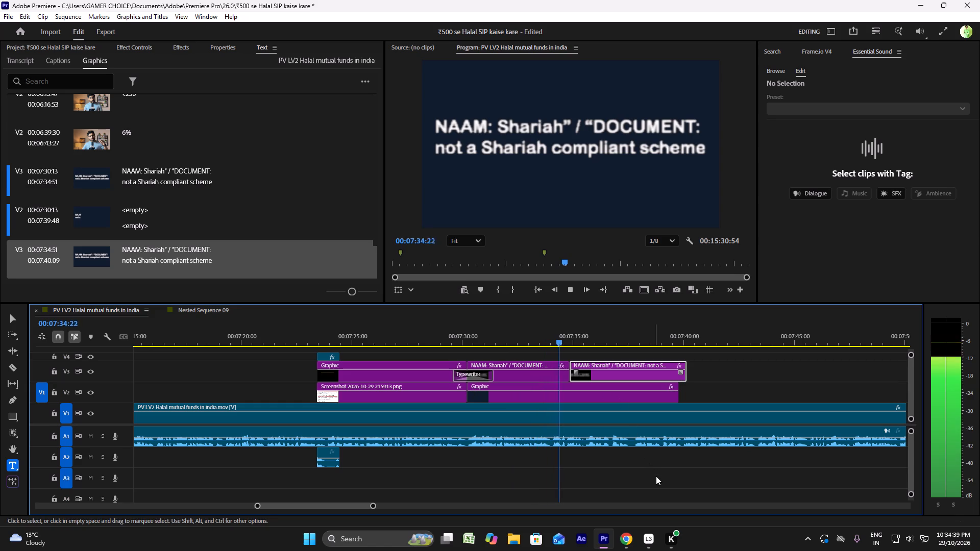
key("space")
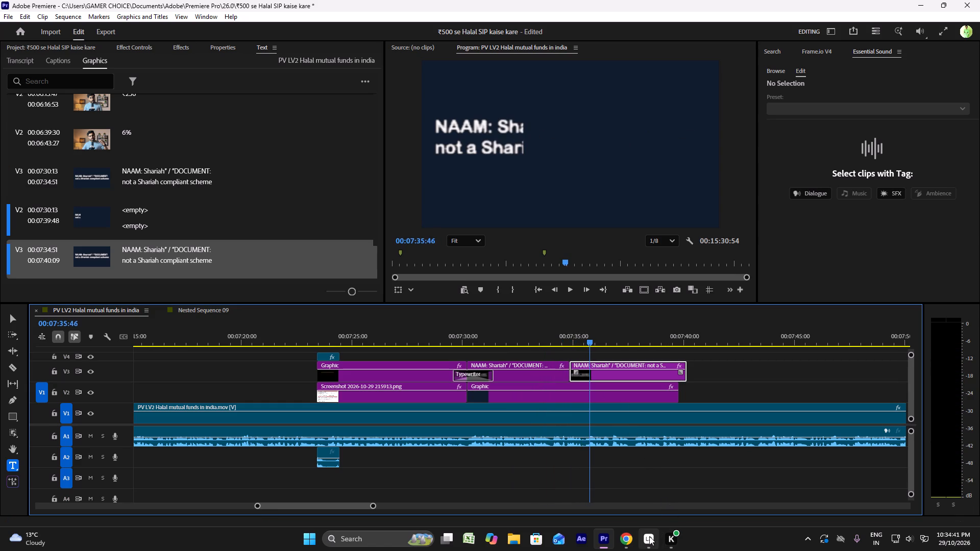
Copy the text "SABAK 1: Naam pe mat jao, kaam pe jao" from the editor brief PDF in Chrome and return to Premiere.
left_click(630, 538)
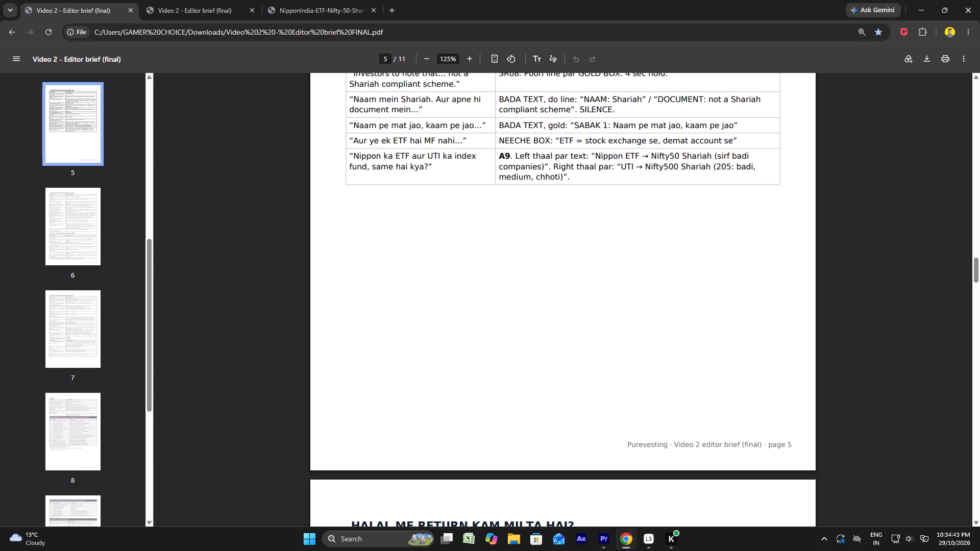
left_click_drag(574, 123, 733, 124)
key("ctrl+c")
key("ctrl+c")
right_click(725, 124)
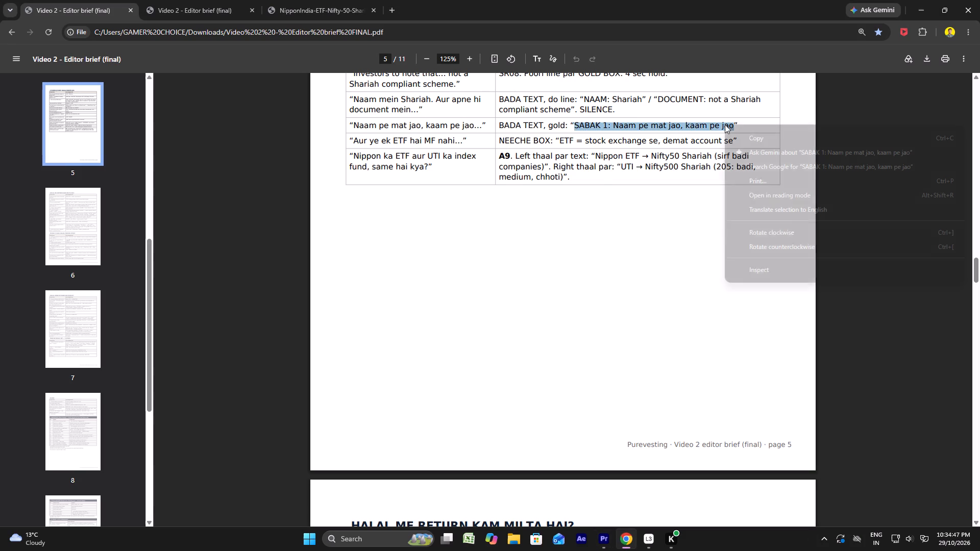
left_click(752, 137)
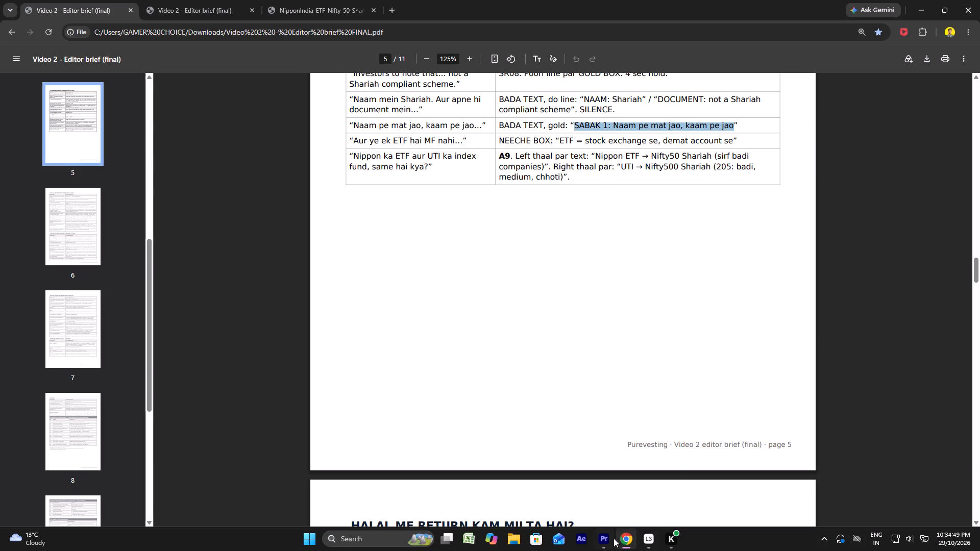
left_click(607, 537)
Replace the duplicated title's text with "SABAK 1: Naam pe mat jao, kaam pe jao", breaking the line after "SABAK 1:".
double_click(170, 261)
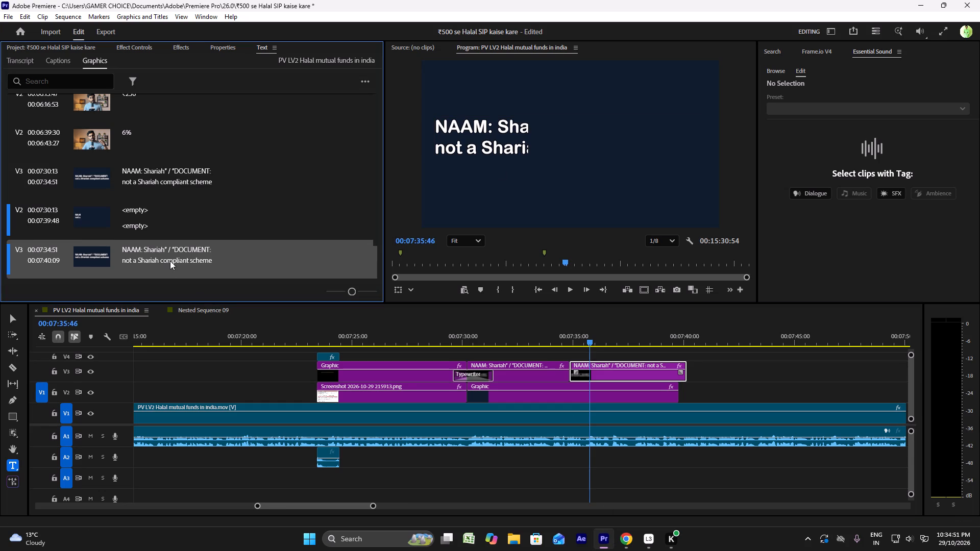
key("ctrl+v")
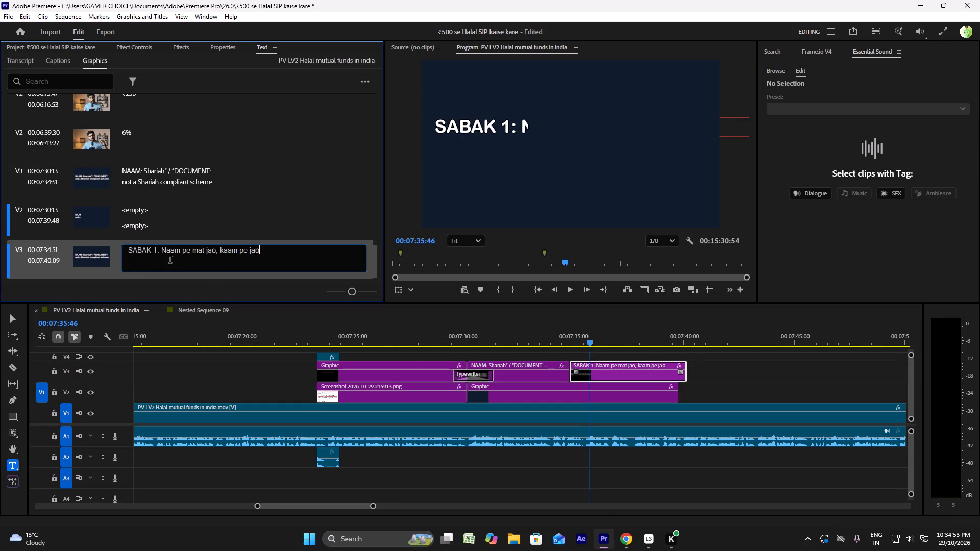
left_click(161, 250)
key("BackSpace")
key("Return")
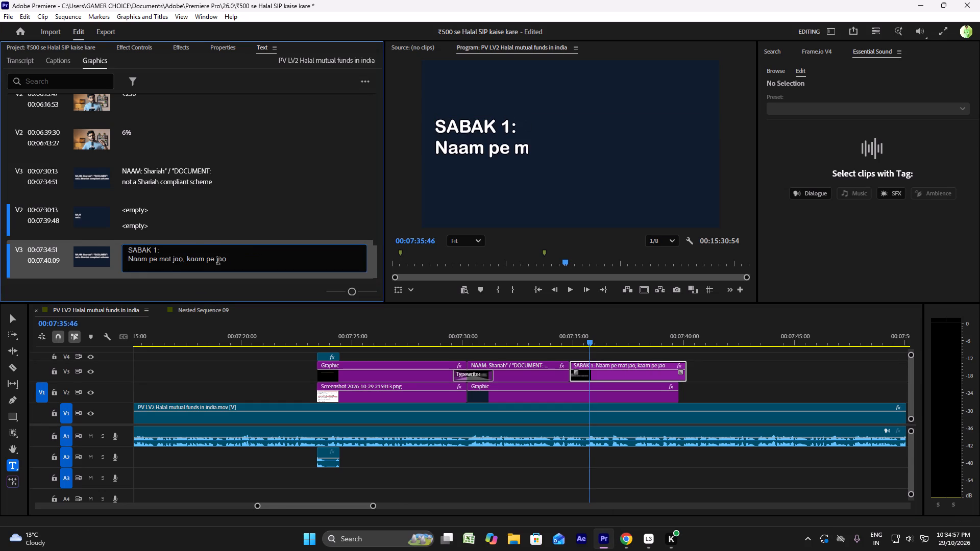
left_click(128, 249)
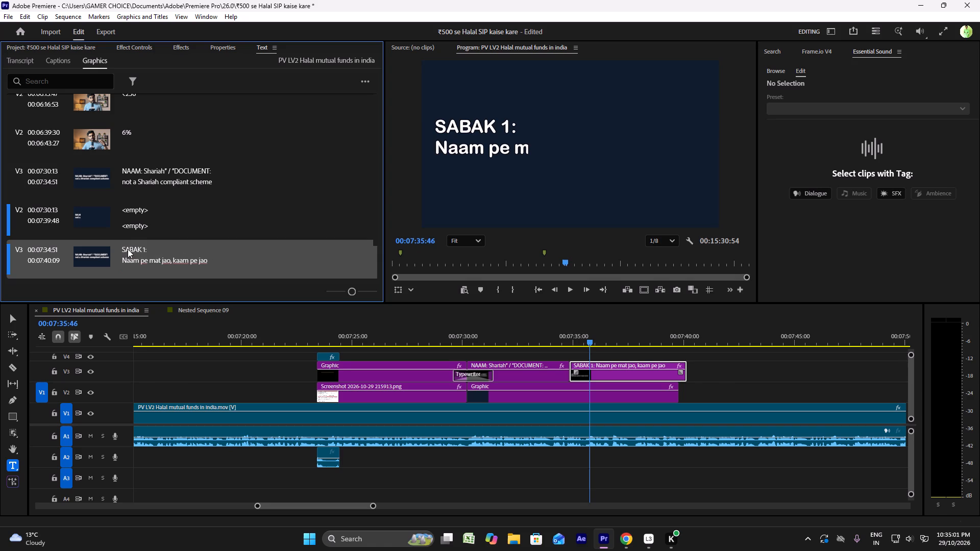
Center-align the two lines of the SABAK 1 title text.
left_click(216, 45)
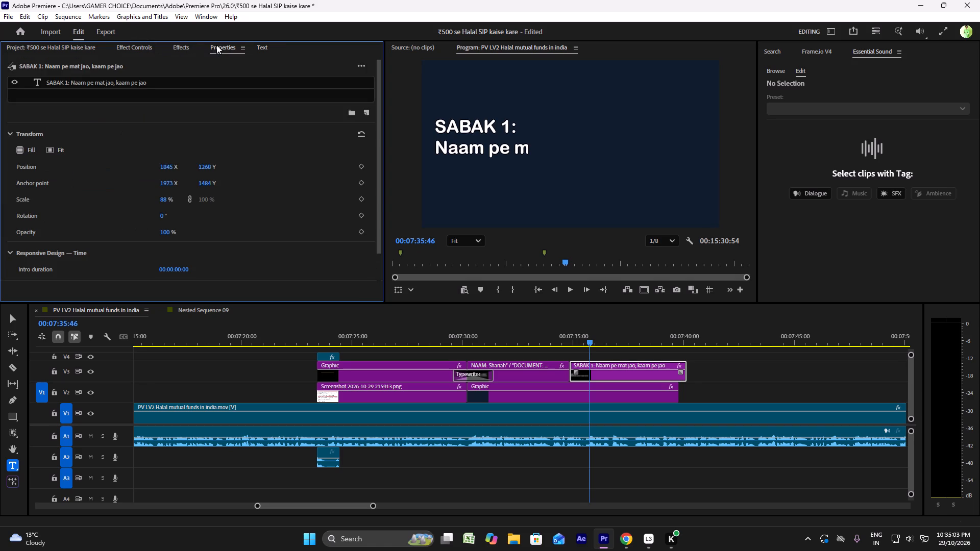
scroll(166, 239, "down", 11)
scroll(167, 241, "up", 11)
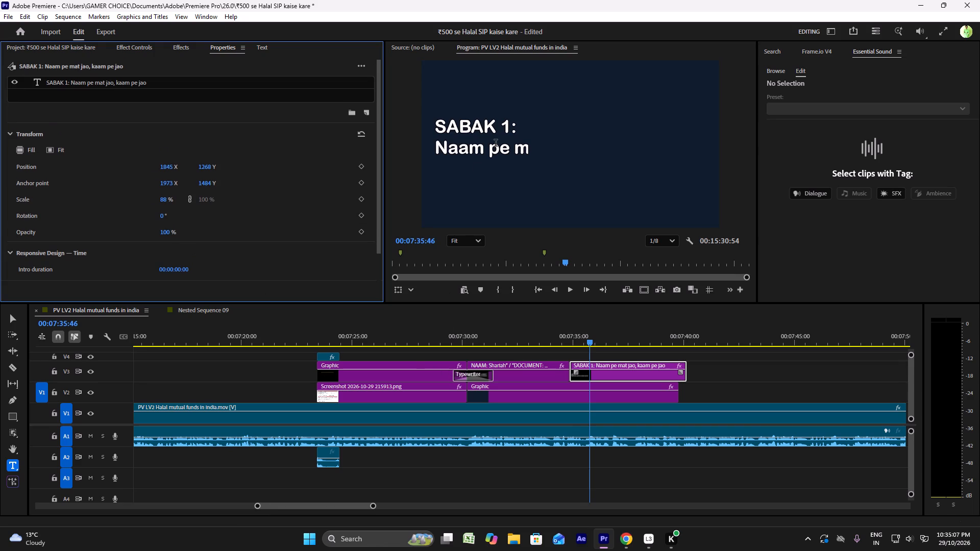
triple_click(496, 143)
left_click(496, 142)
triple_click(496, 142)
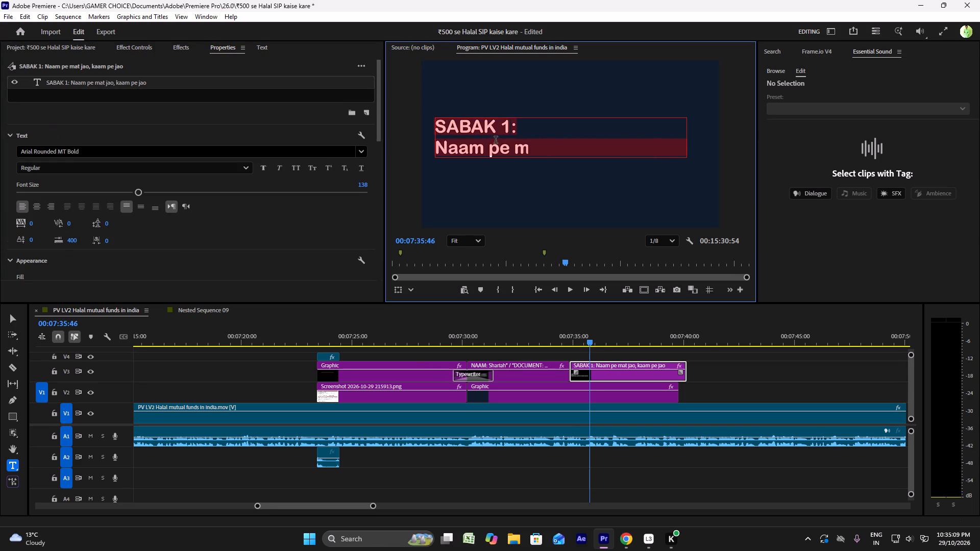
left_click(38, 208)
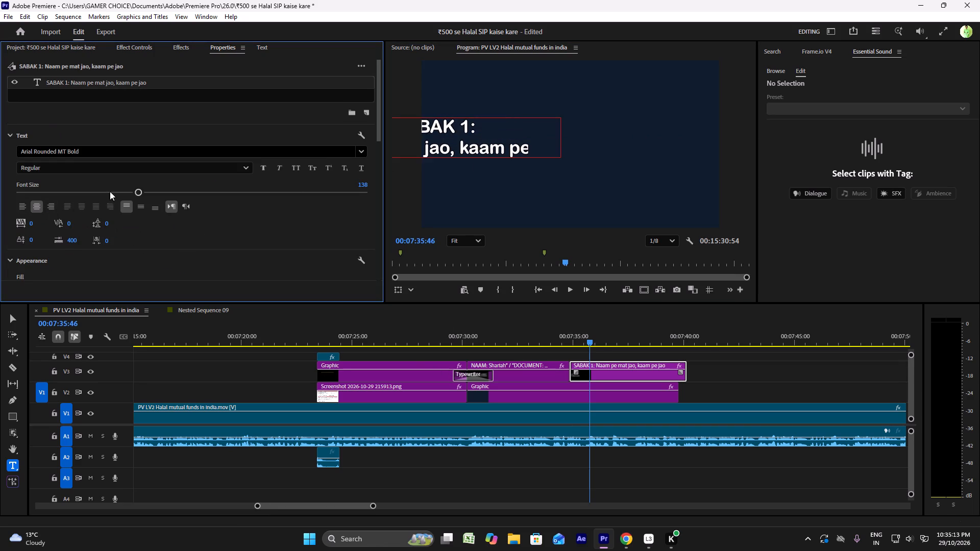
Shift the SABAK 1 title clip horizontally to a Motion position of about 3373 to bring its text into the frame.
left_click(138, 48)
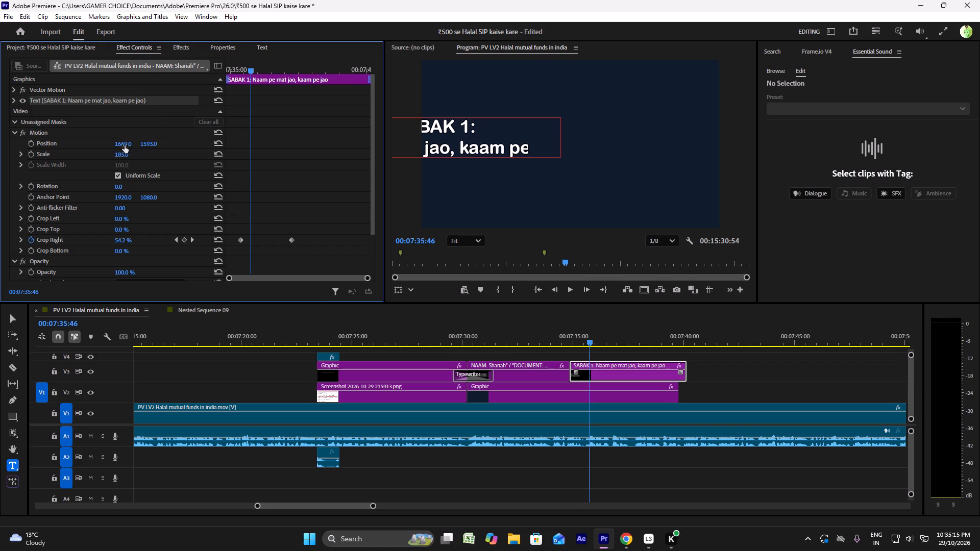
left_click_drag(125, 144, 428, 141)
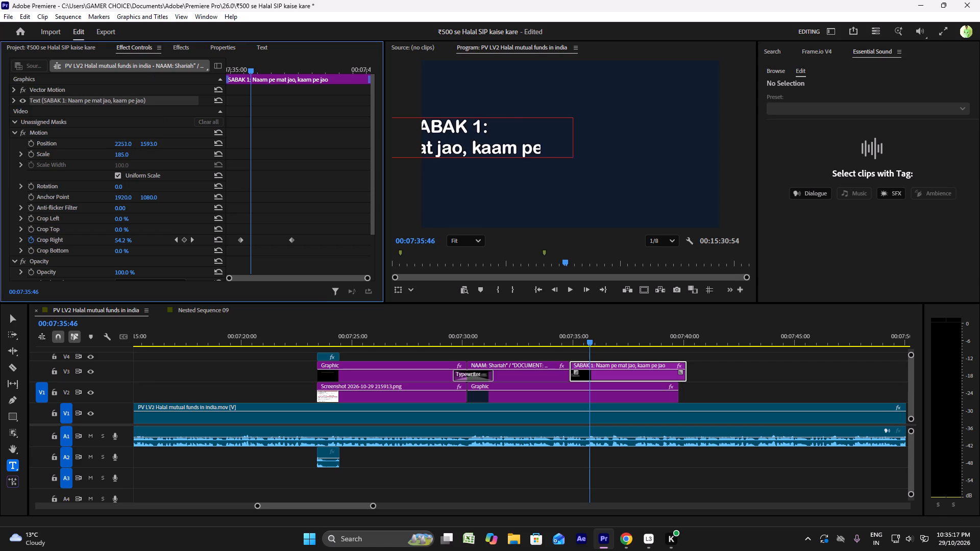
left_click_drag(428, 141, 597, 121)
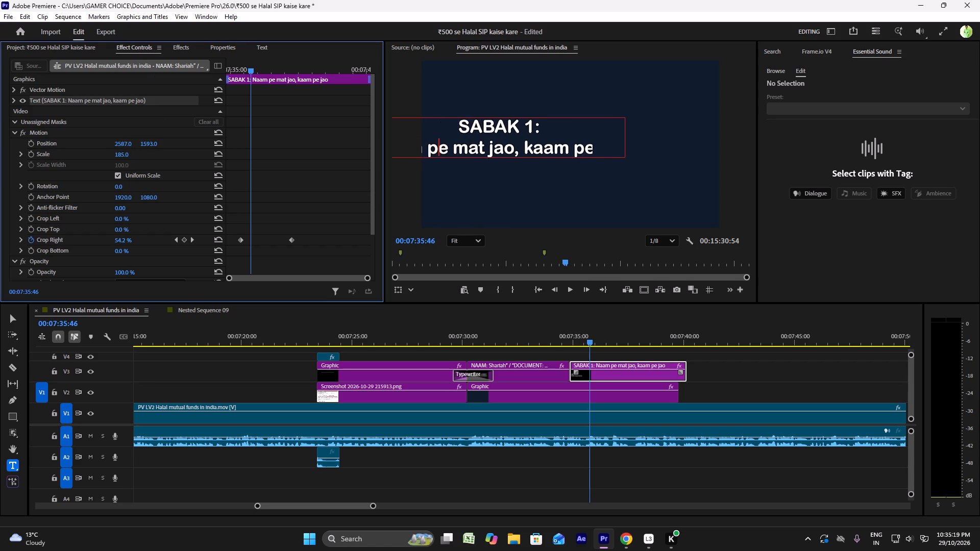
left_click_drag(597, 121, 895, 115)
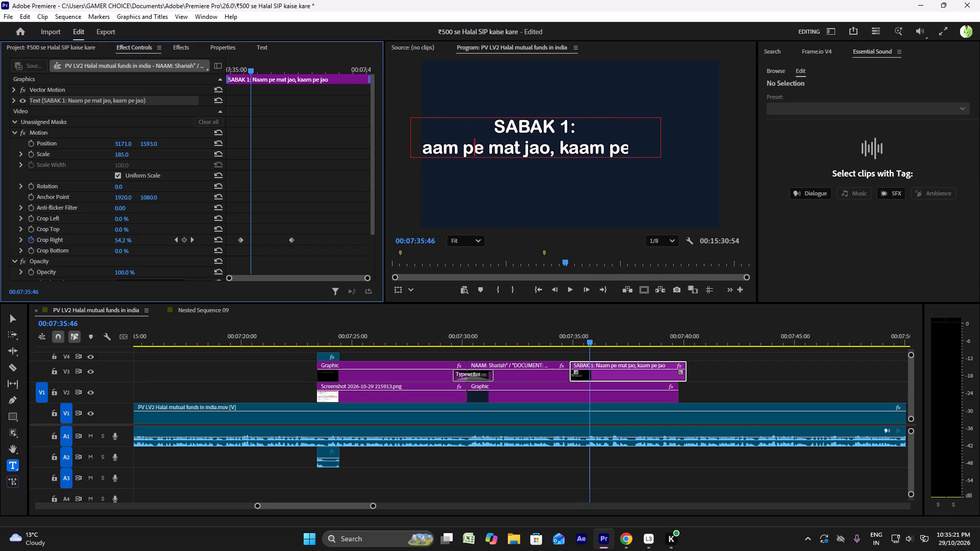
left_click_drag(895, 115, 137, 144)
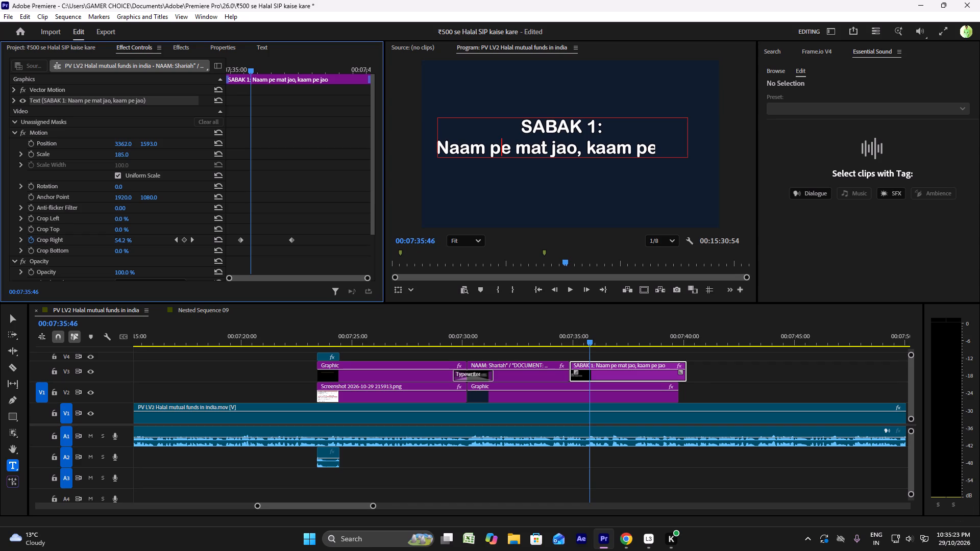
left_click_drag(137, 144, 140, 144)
Reduce the SABAK 1 text layer's own scale to about 57% so both lines fit inside the frame.
left_click(231, 45)
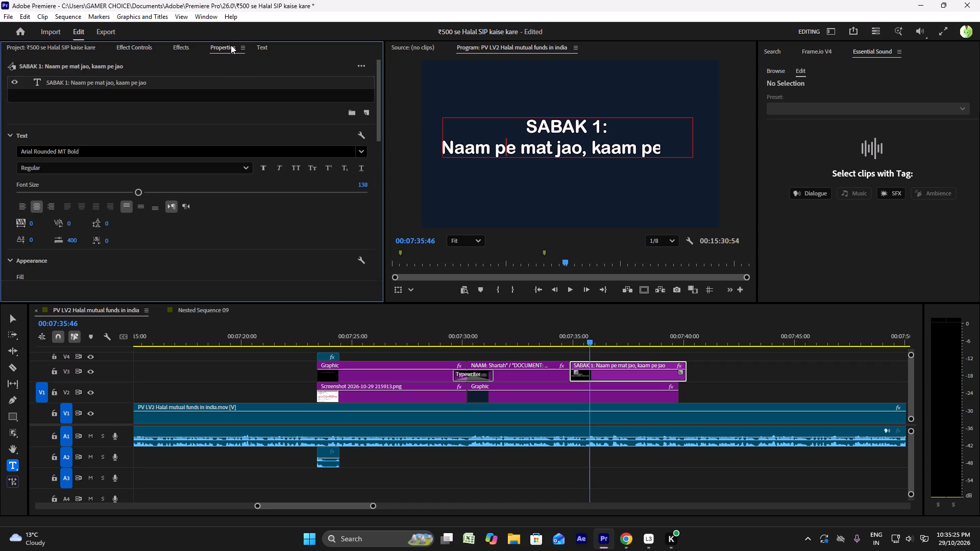
scroll(85, 178, "down", 8)
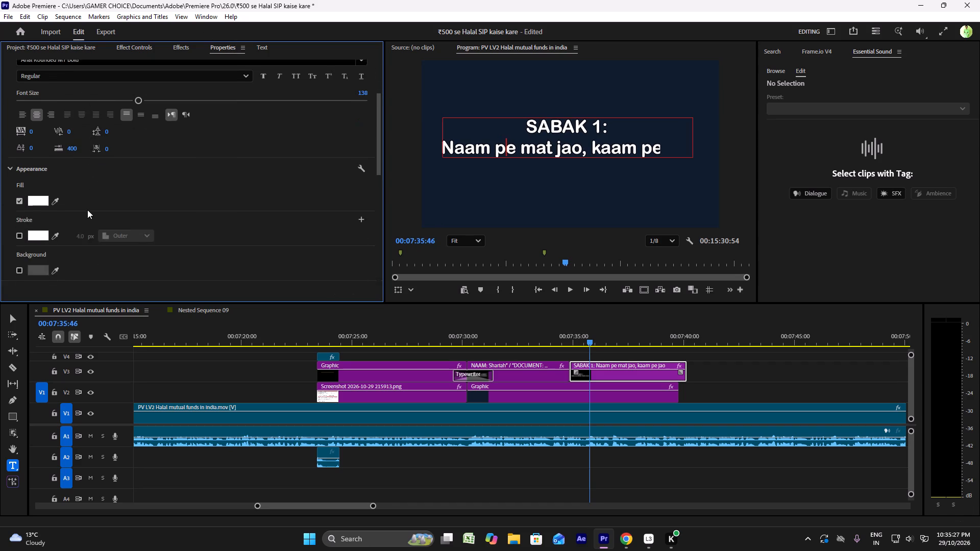
scroll(87, 210, "down", 16)
scroll(83, 231, "up", 6)
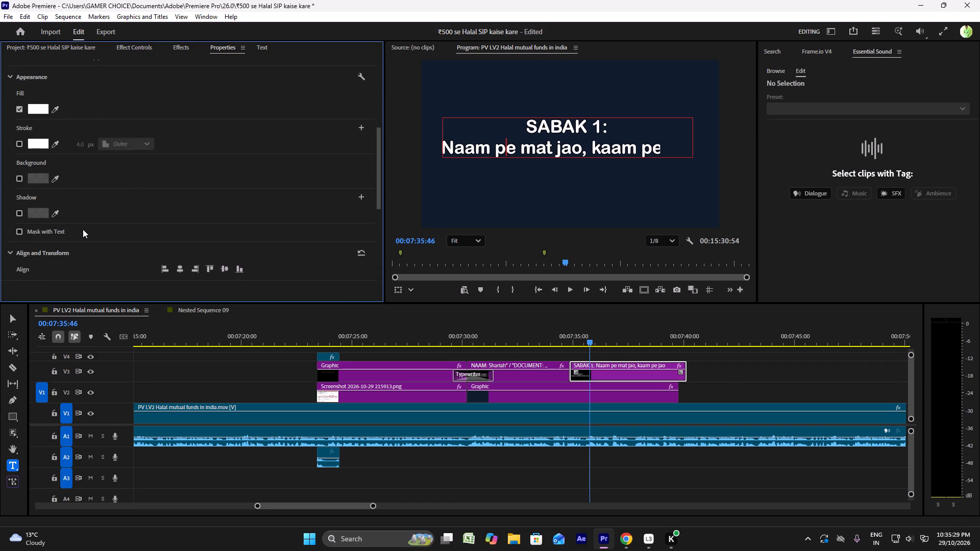
scroll(83, 228, "up", 17)
scroll(85, 226, "up", 6)
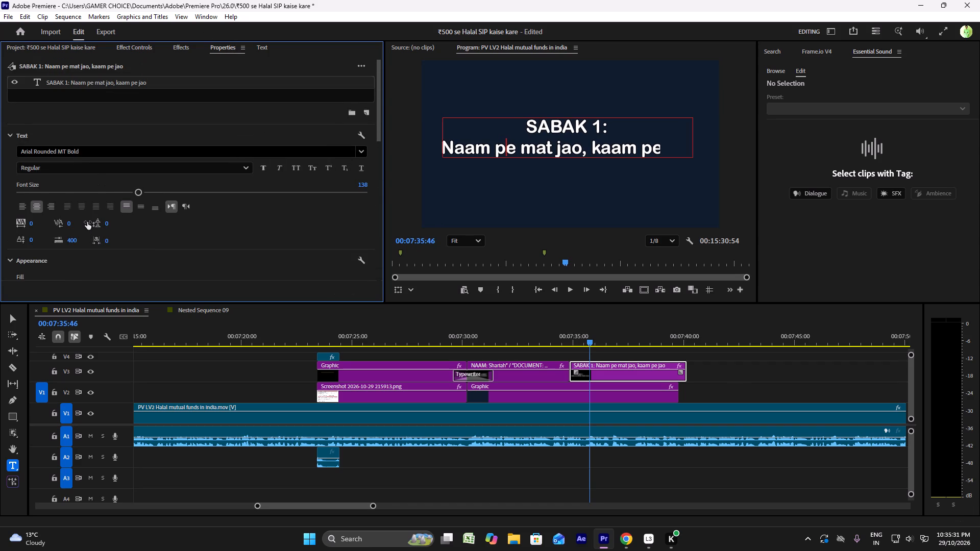
scroll(87, 222, "down", 17)
scroll(87, 223, "down", 8)
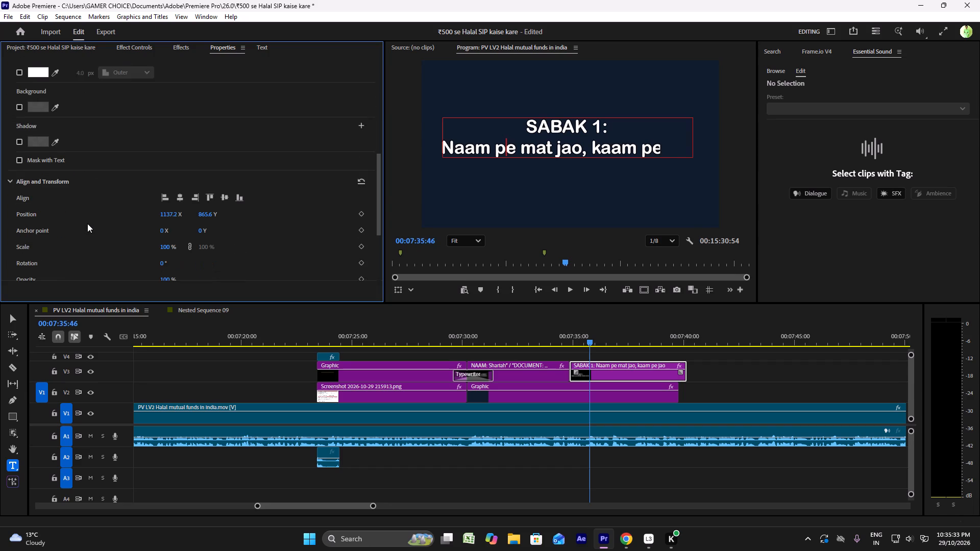
scroll(87, 223, "down", 7)
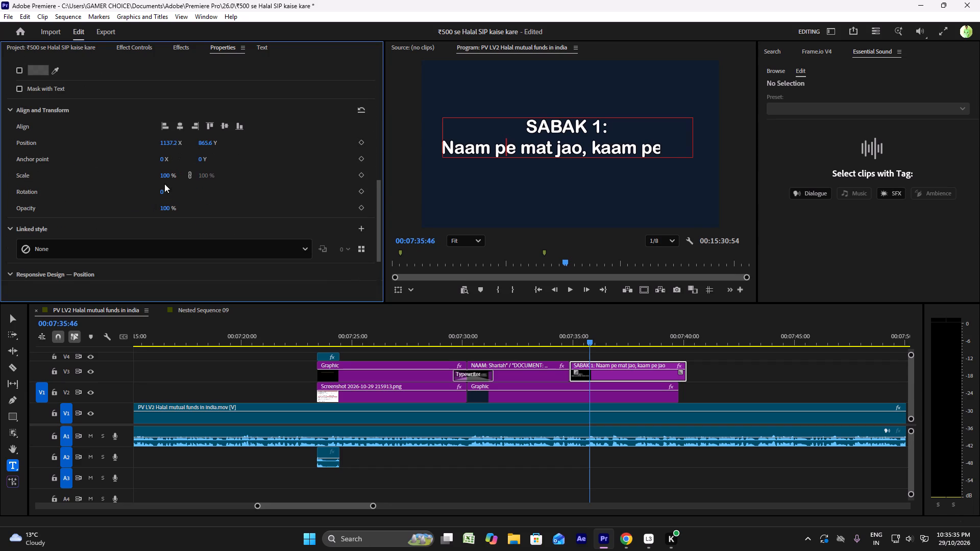
left_click_drag(164, 175, 144, 176)
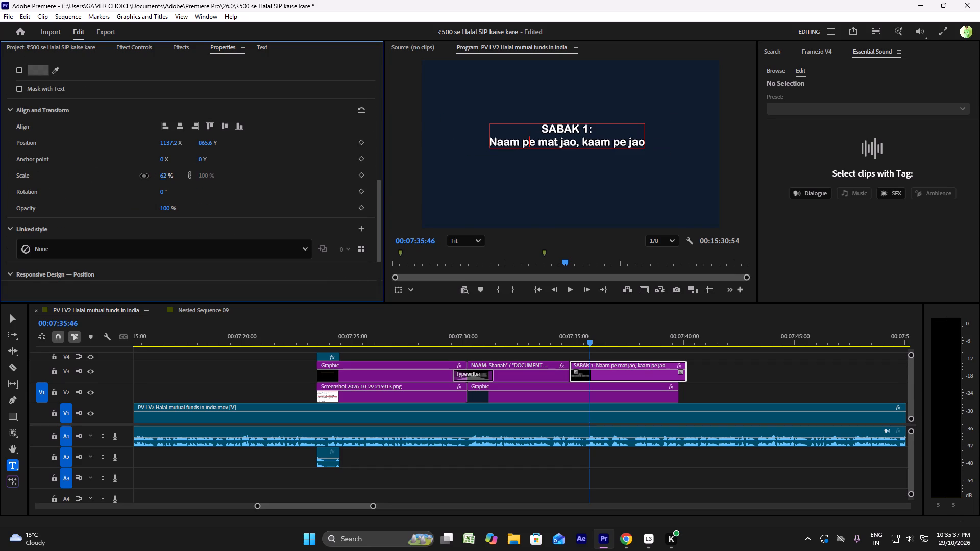
left_click_drag(144, 176, 140, 175)
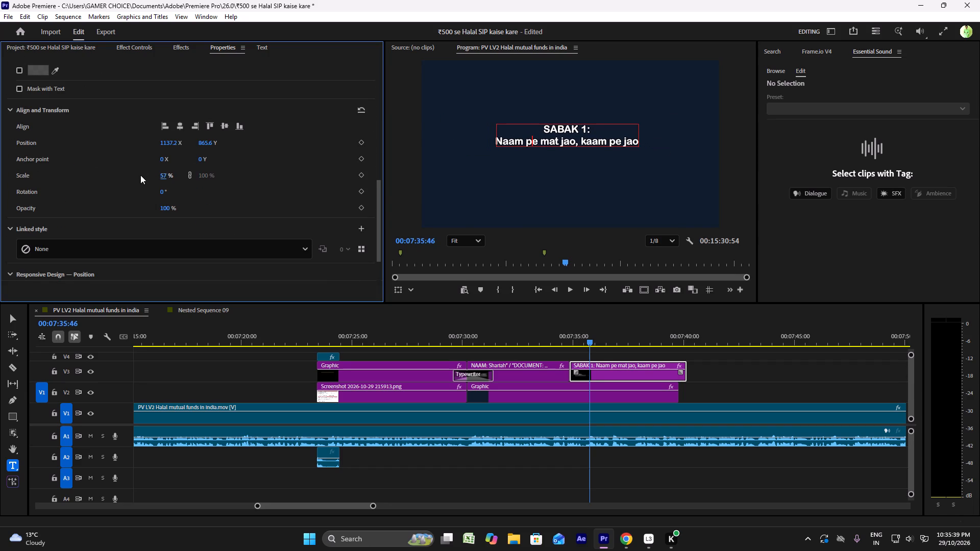
Enlarge the SABAK 1 clip to a Motion scale of 333 and shift its horizontal position to 4612.
left_click(140, 45)
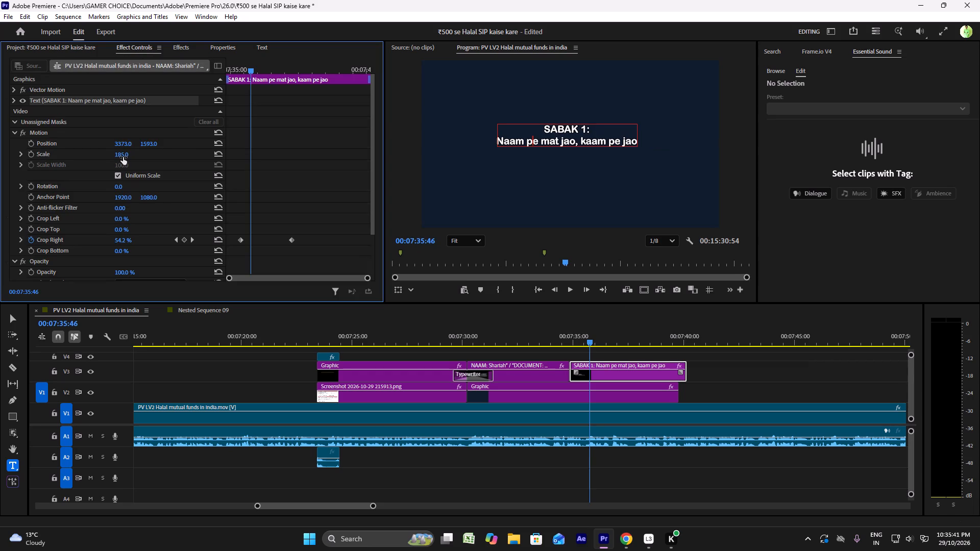
left_click_drag(123, 157, 144, 156)
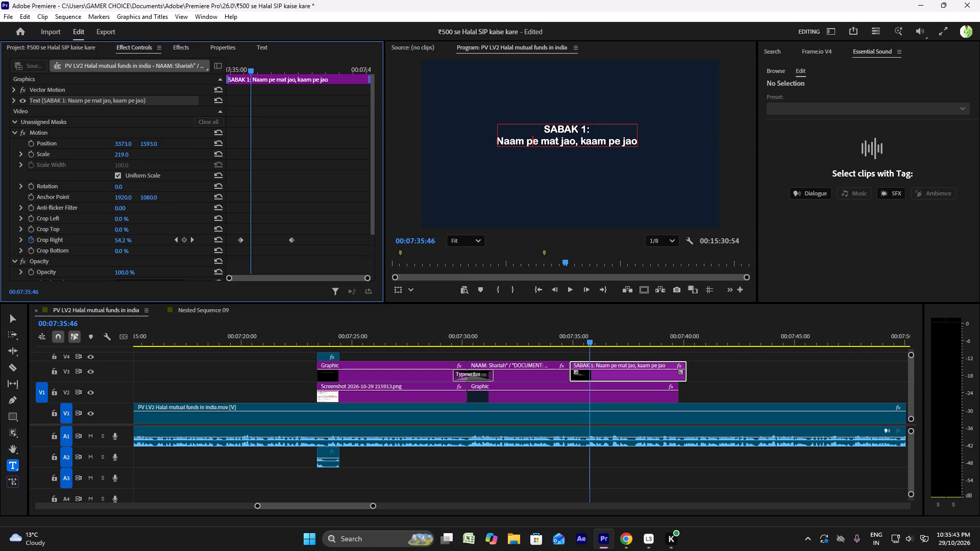
left_click_drag(144, 156, 172, 156)
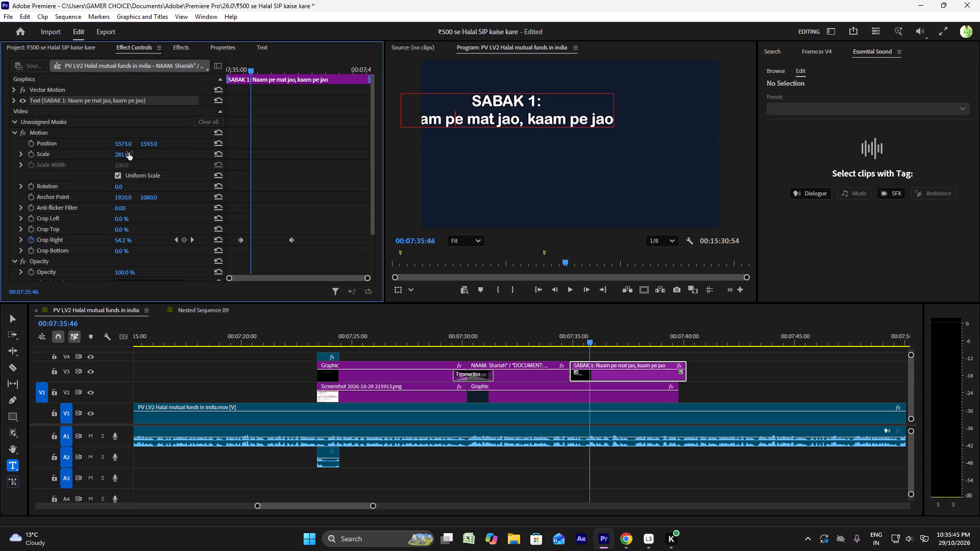
left_click_drag(132, 141, 318, 141)
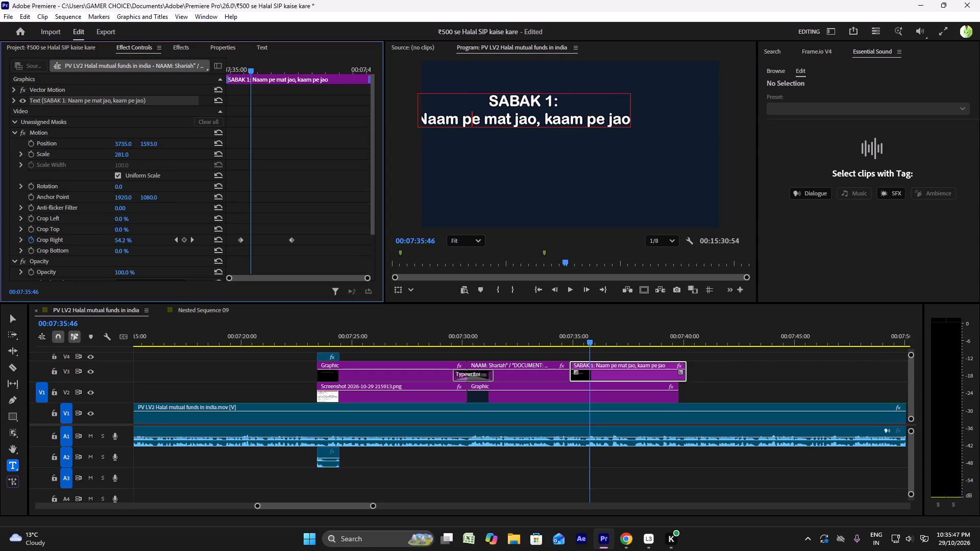
left_click_drag(318, 141, 399, 139)
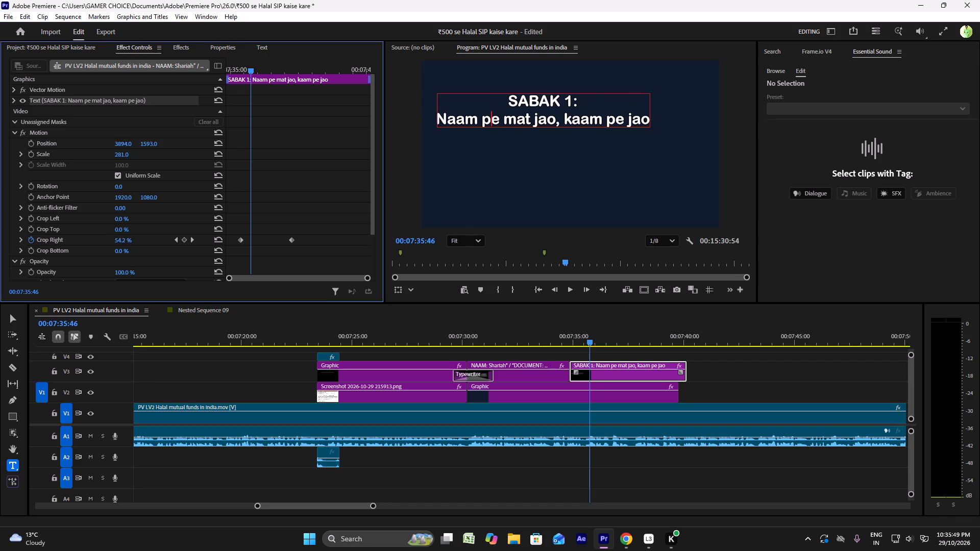
left_click_drag(399, 139, 581, 151)
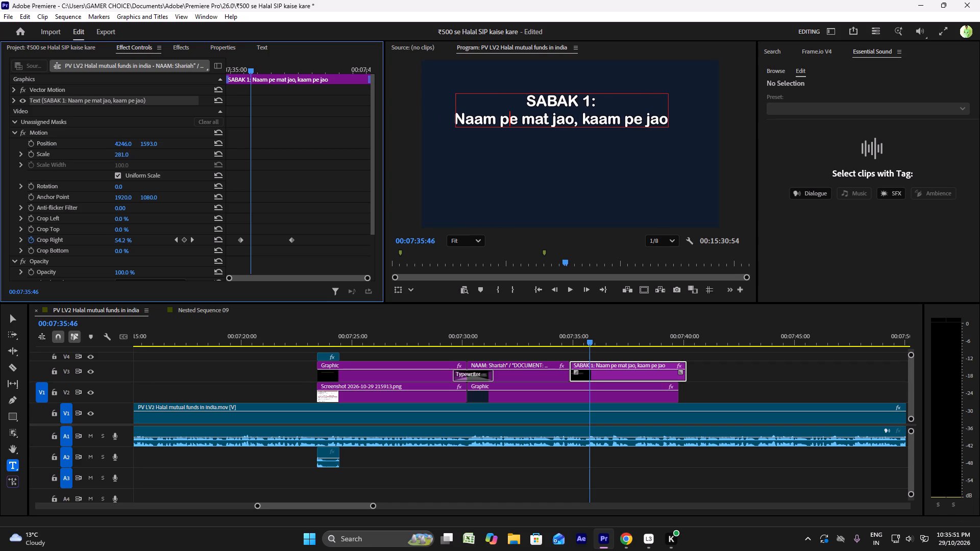
left_click_drag(581, 151, 586, 149)
left_click_drag(125, 156, 151, 156)
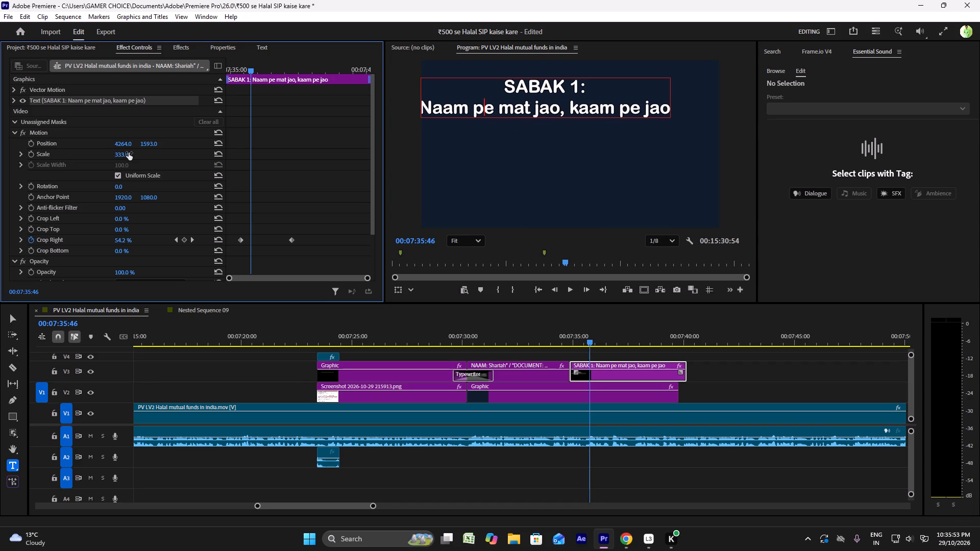
left_click_drag(129, 143, 186, 143)
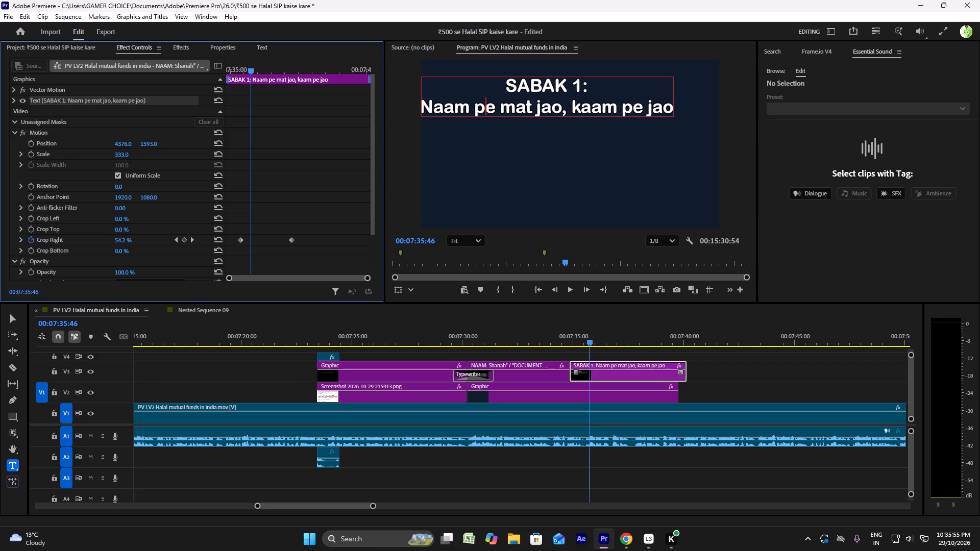
left_click_drag(186, 143, 280, 146)
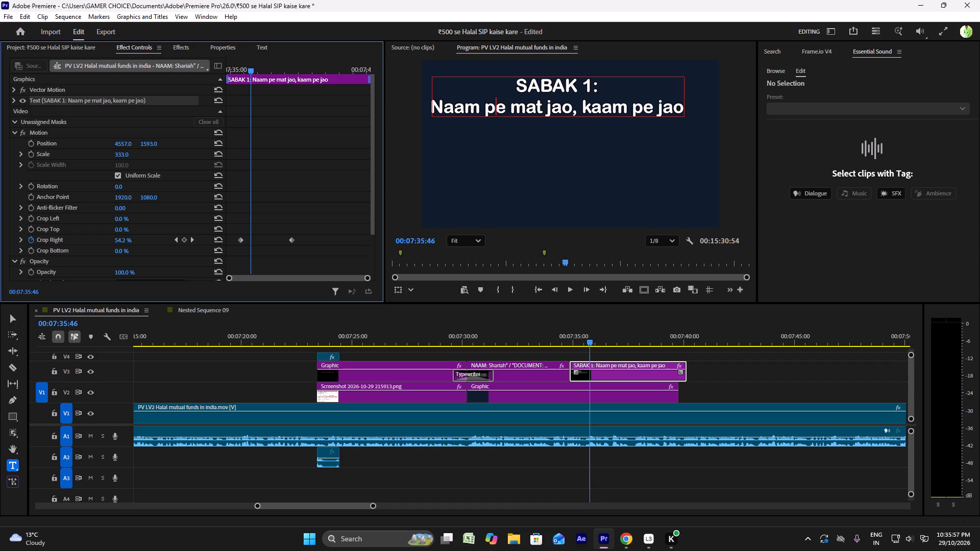
left_click_drag(280, 146, 308, 148)
Lower the SABAK 1 title clip to a vertical Motion position of 2020.
left_click_drag(146, 145, 215, 144)
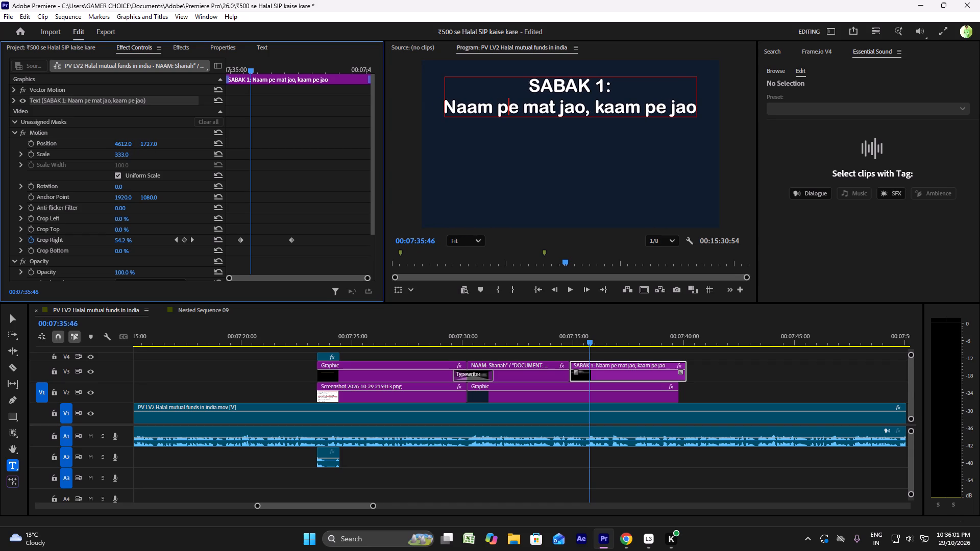
left_click_drag(215, 144, 276, 140)
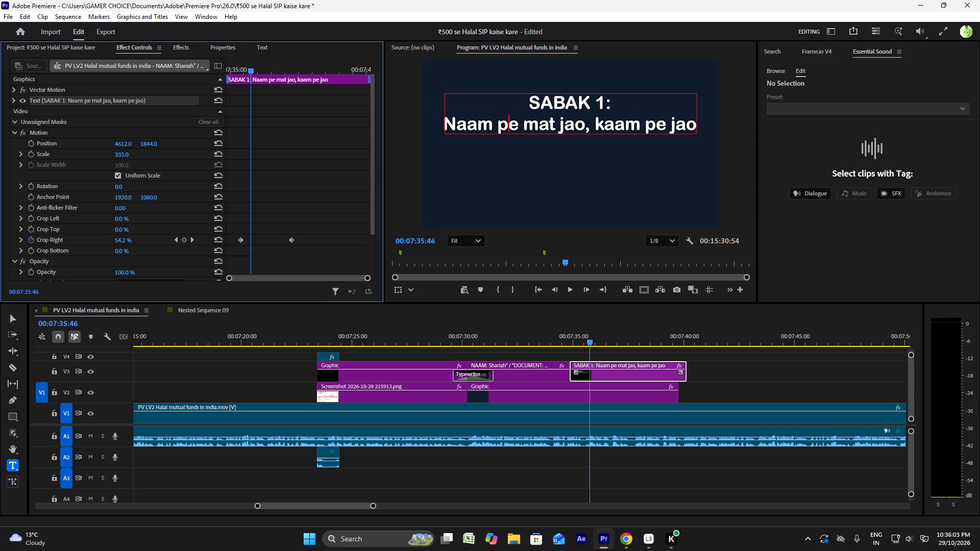
left_click_drag(276, 140, 335, 141)
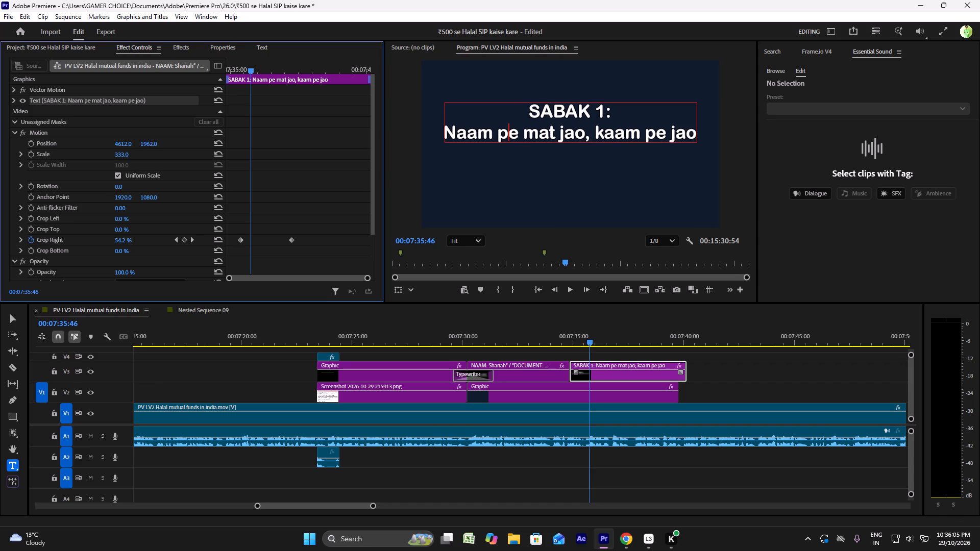
left_click_drag(335, 141, 365, 140)
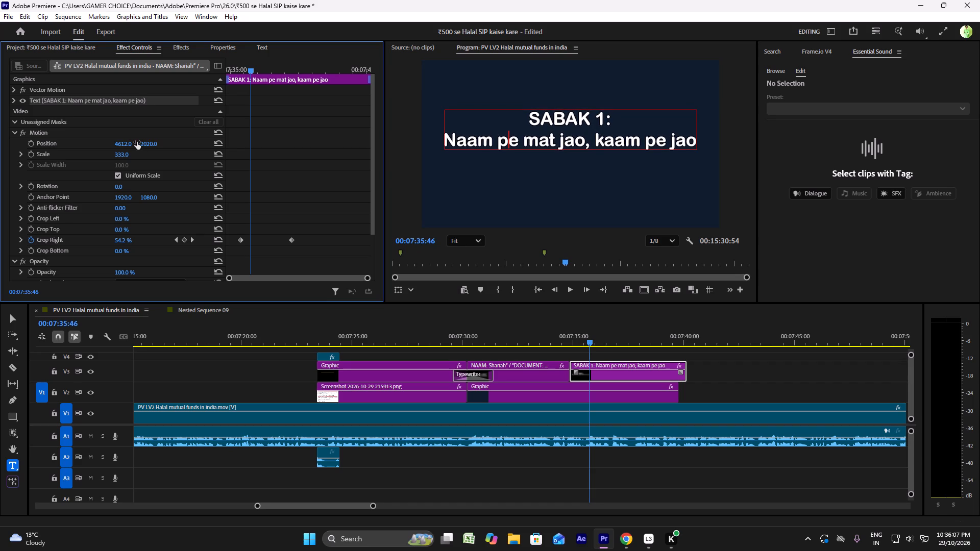
Play back the cut from the NAAM title into the SABAK 1 title twice to check its reveal.
left_click(568, 332)
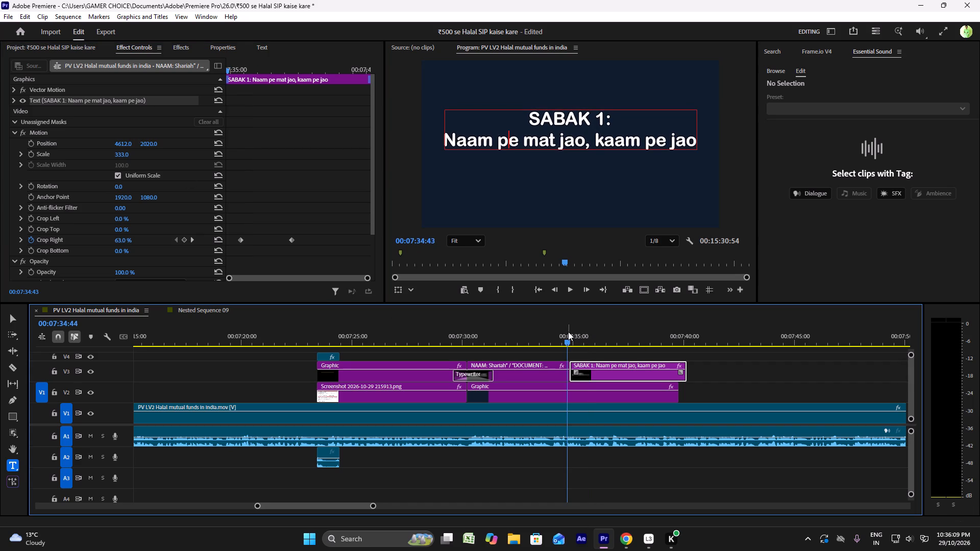
left_click(551, 353)
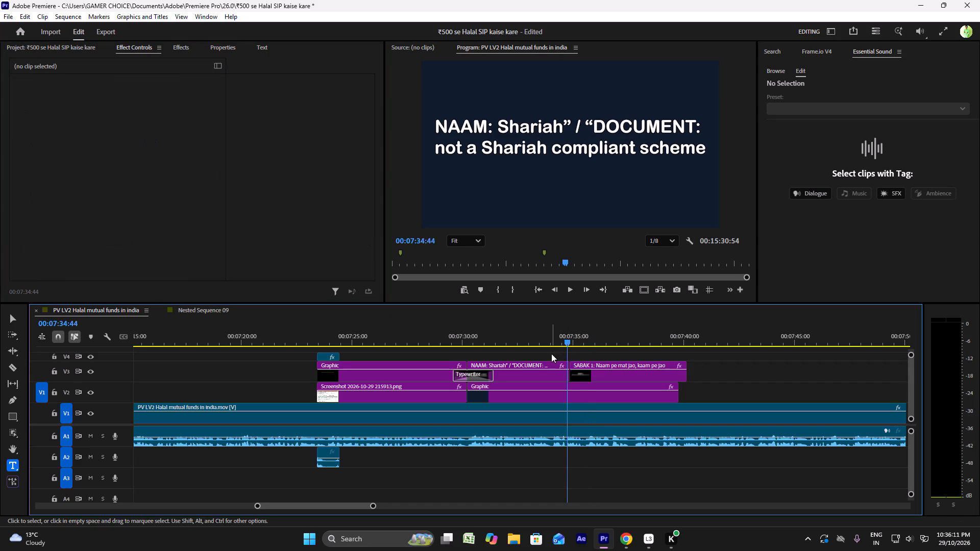
key("space")
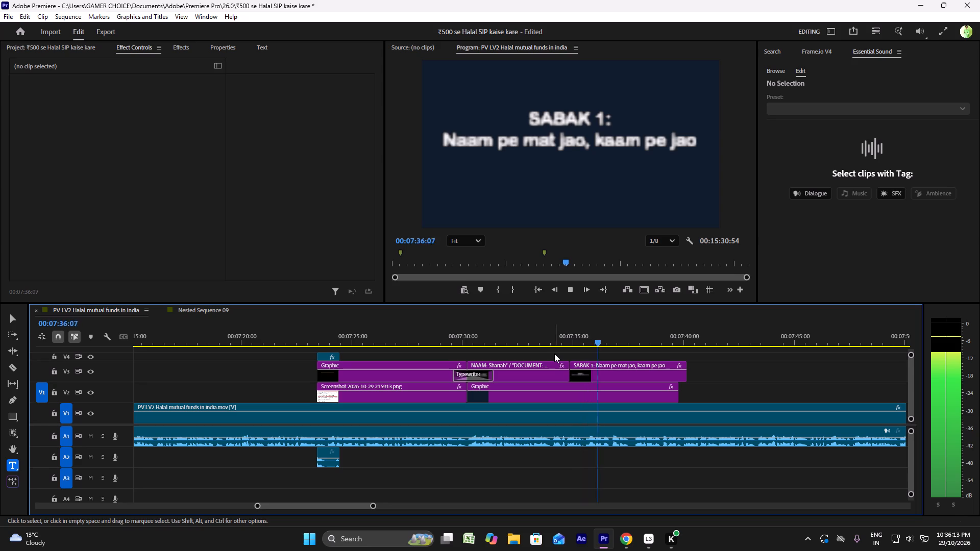
key("space")
left_click(568, 333)
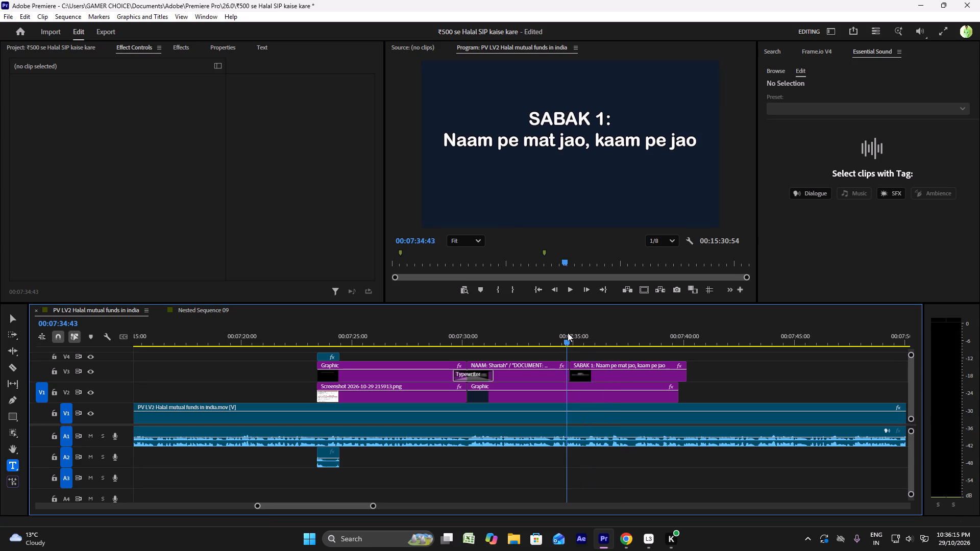
key("space")
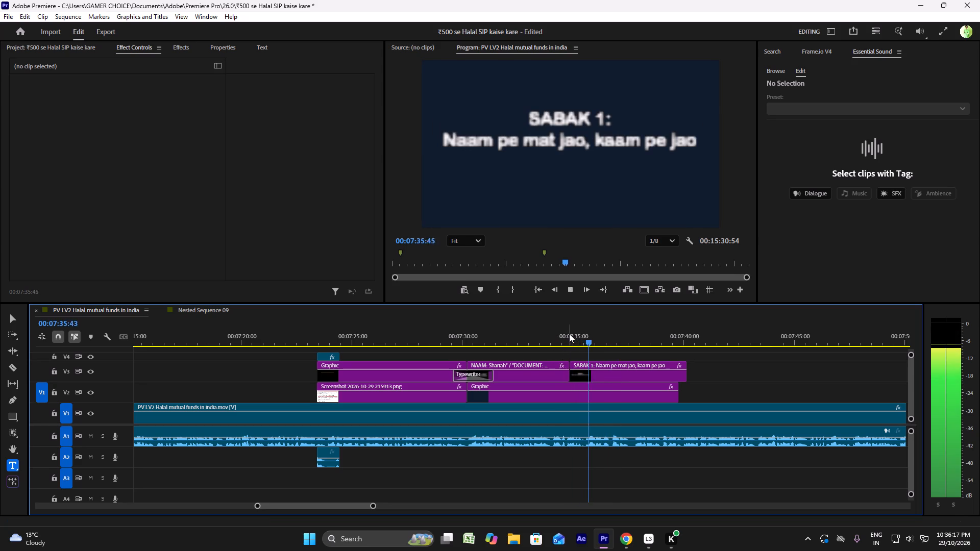
key("space")
Retime the SABAK 1 clip's Crop Right keyframes, moving the first close to the clip's start and the second further along.
left_click(580, 369)
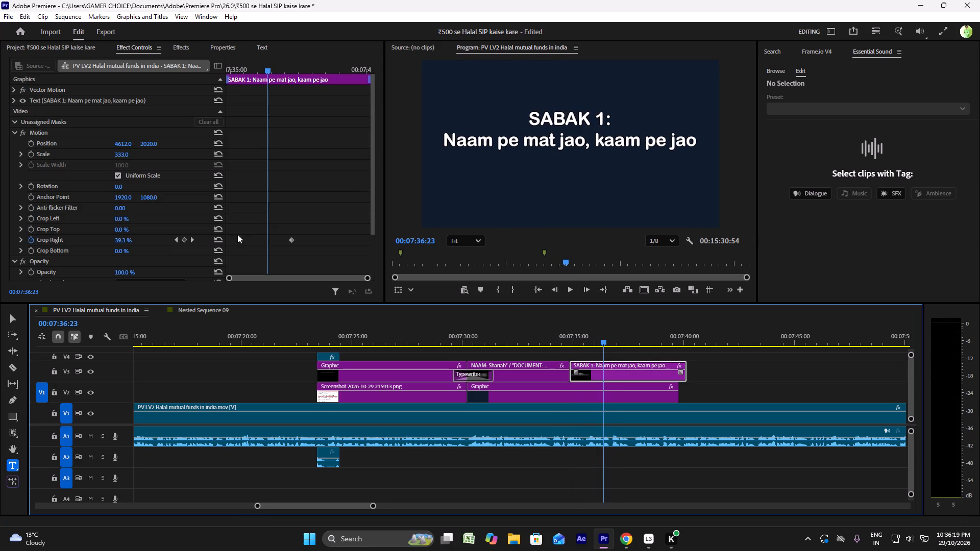
left_click_drag(241, 238, 225, 238)
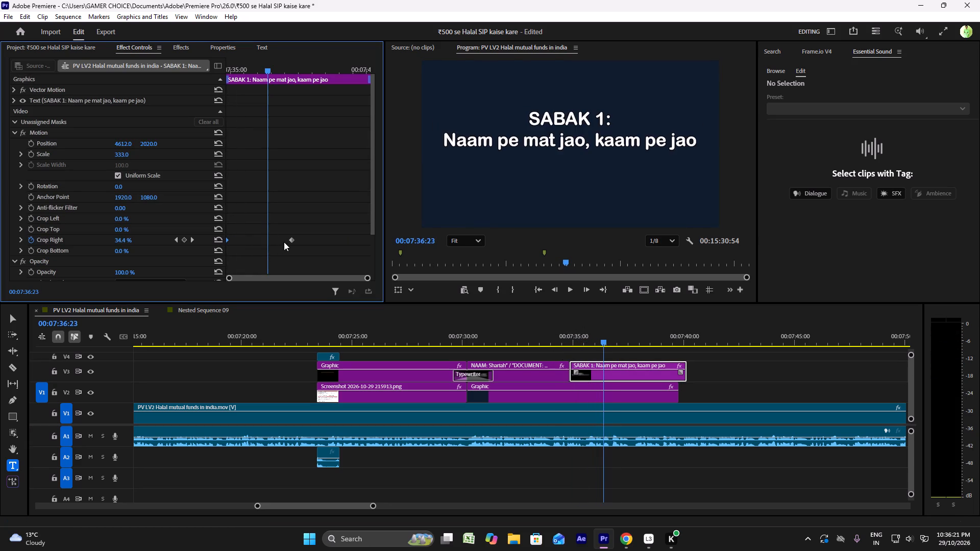
left_click_drag(289, 239, 324, 240)
left_click_drag(268, 63, 250, 68)
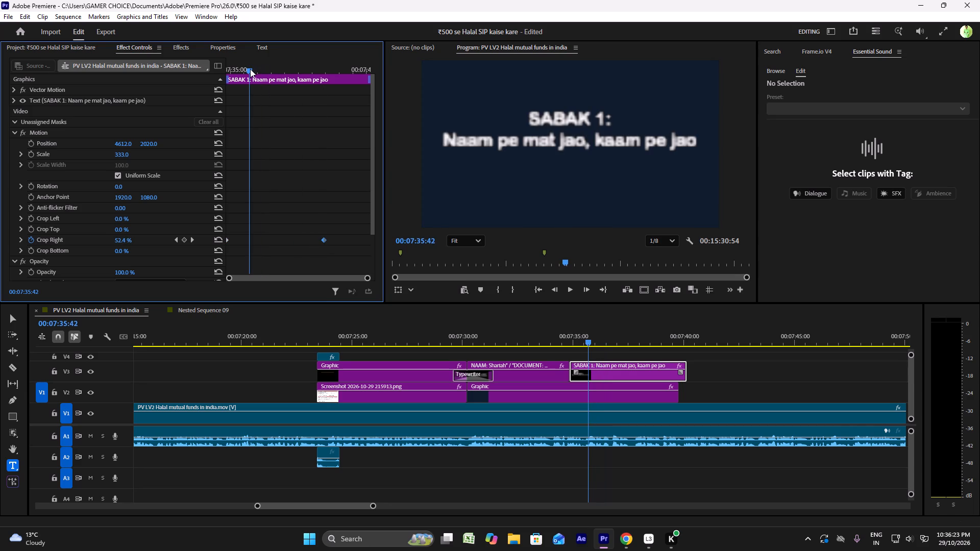
left_click_drag(227, 239, 234, 237)
Set the SABAK 1 clip's first Crop Right keyframe to 100% and play back the reveal.
left_click(176, 238)
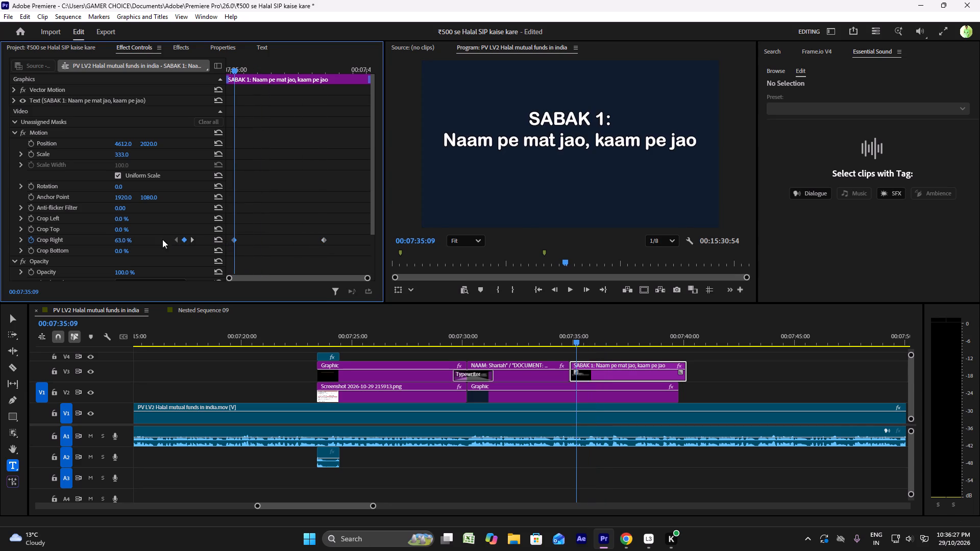
left_click_drag(121, 240, 140, 241)
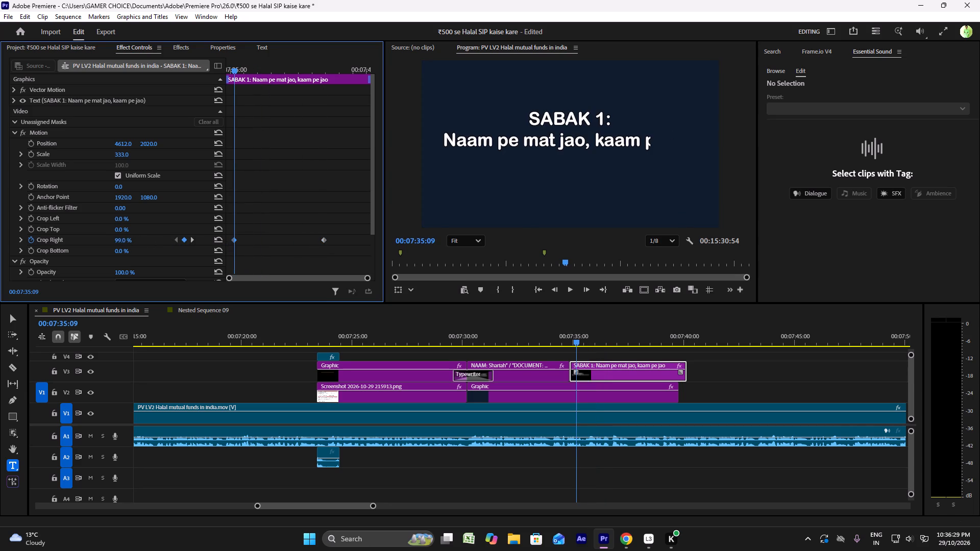
left_click_drag(140, 241, 147, 241)
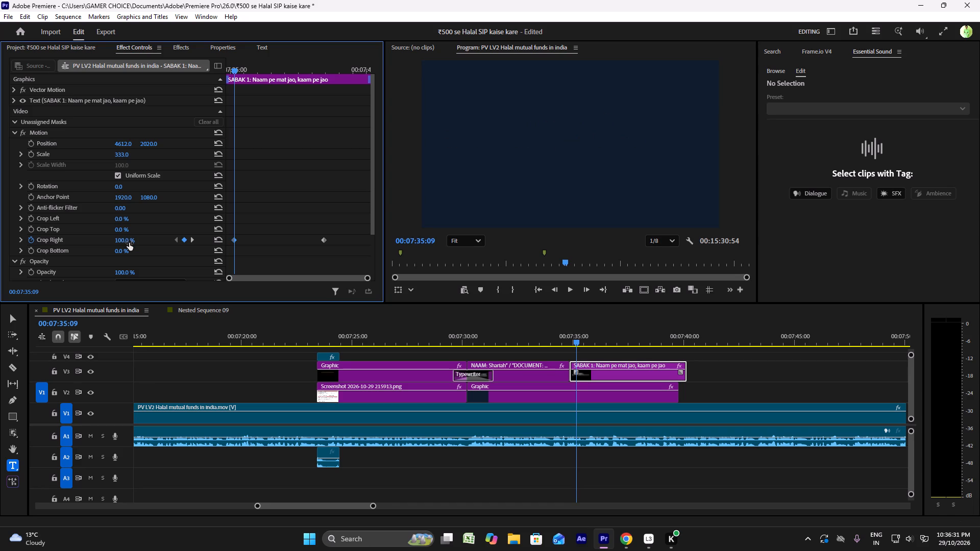
key("space")
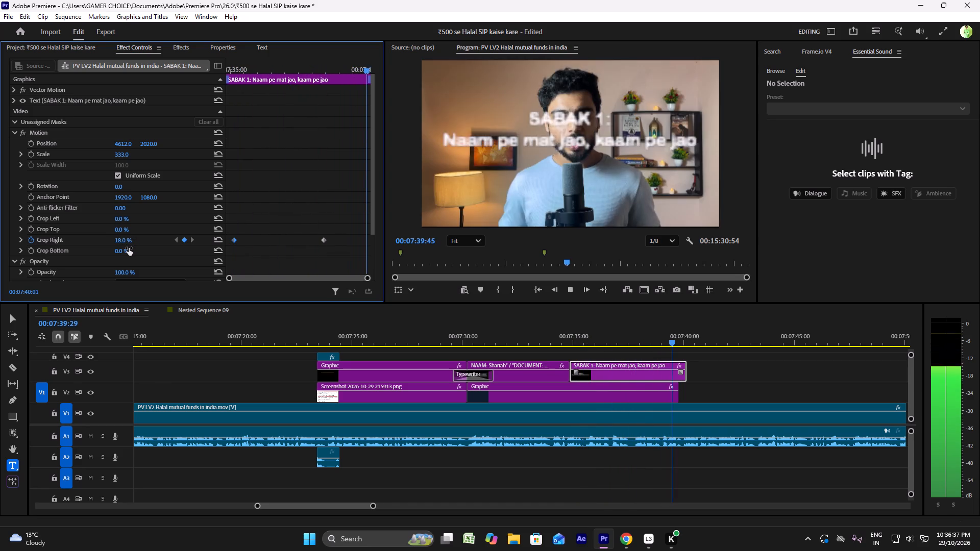
key("space")
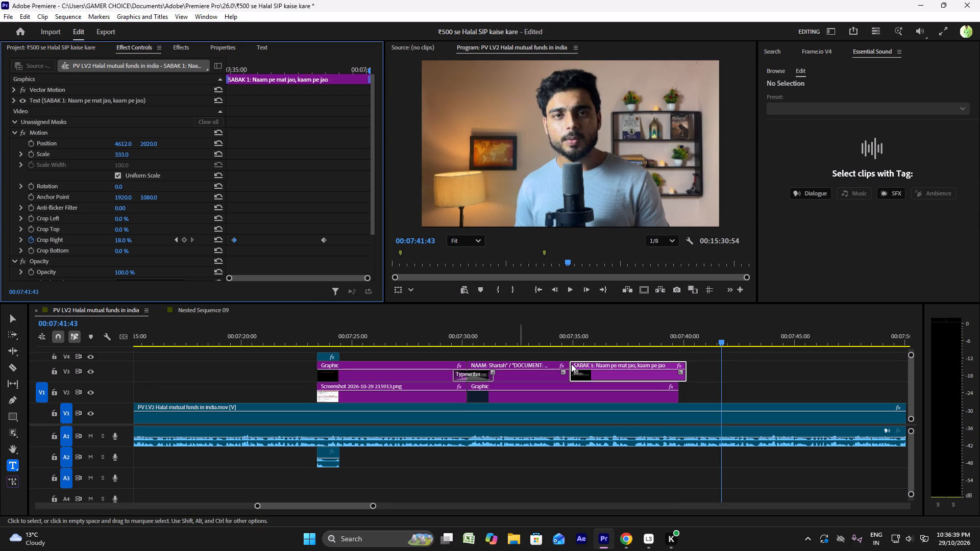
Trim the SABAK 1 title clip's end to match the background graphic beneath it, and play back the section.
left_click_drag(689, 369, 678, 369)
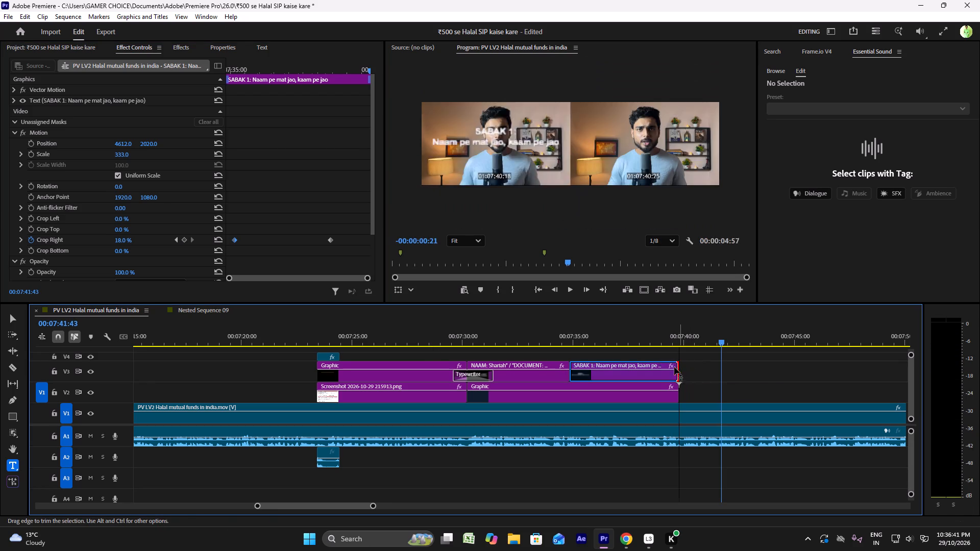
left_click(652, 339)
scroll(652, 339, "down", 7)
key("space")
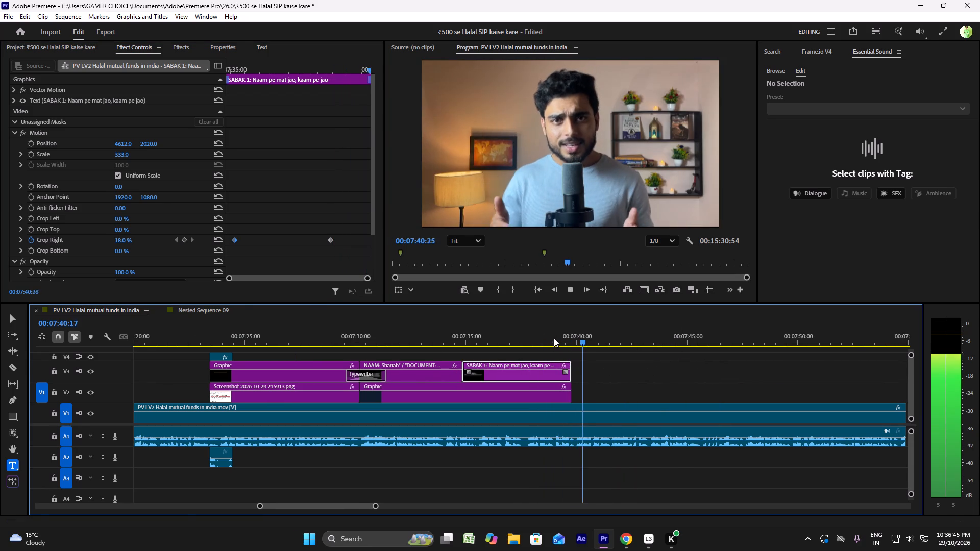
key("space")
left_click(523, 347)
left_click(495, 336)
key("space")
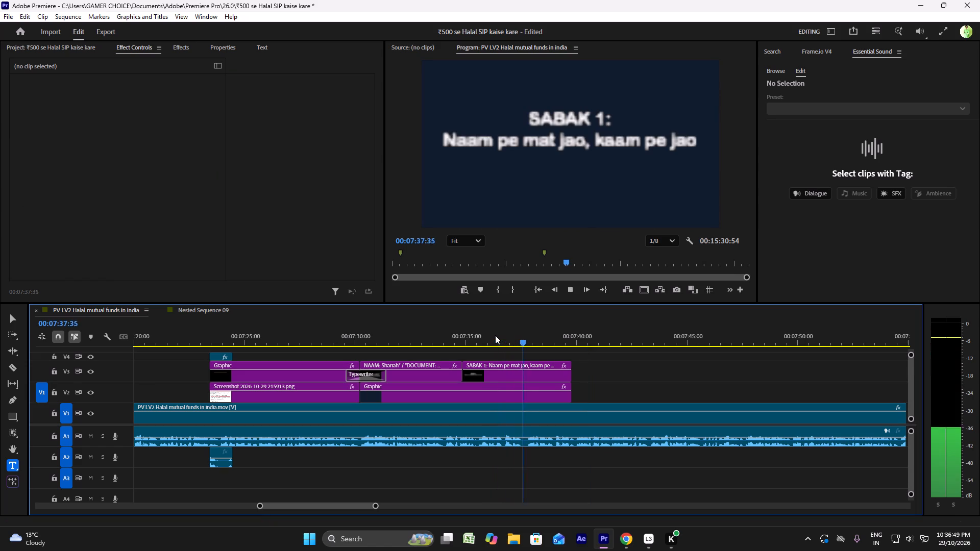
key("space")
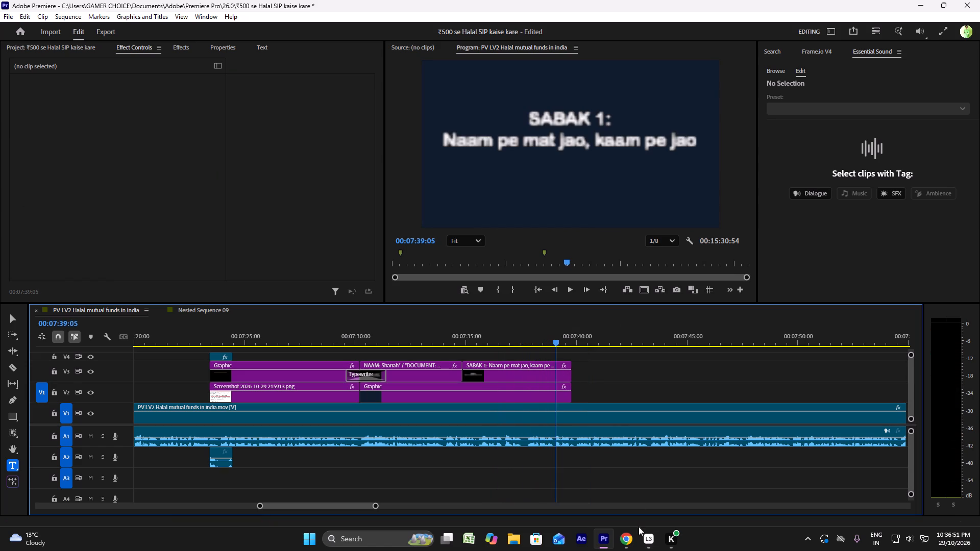
Switch to Chrome and check the editor brief's NEECHE BOX line about ETF, the one following SABAK 1.
left_click(631, 541)
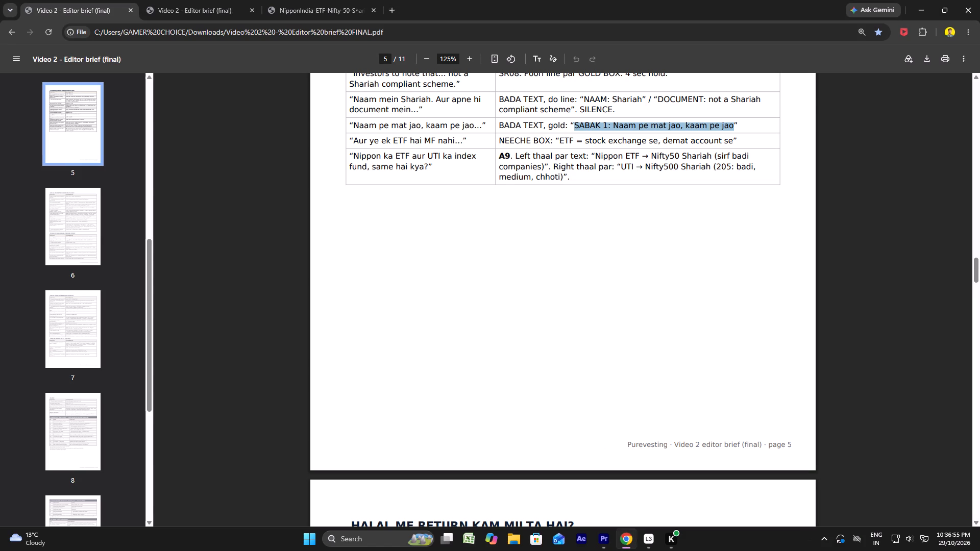
left_click_drag(556, 140, 742, 141)
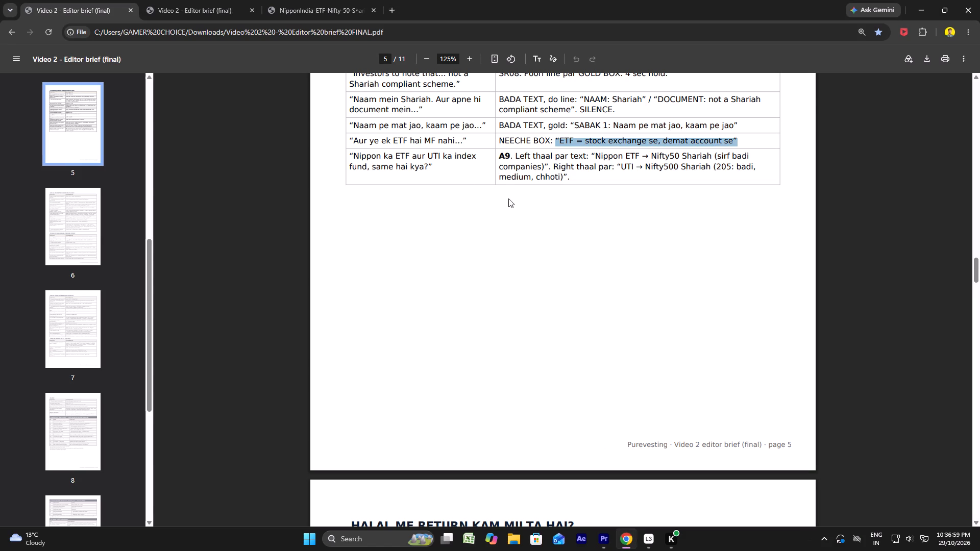
left_click(599, 537)
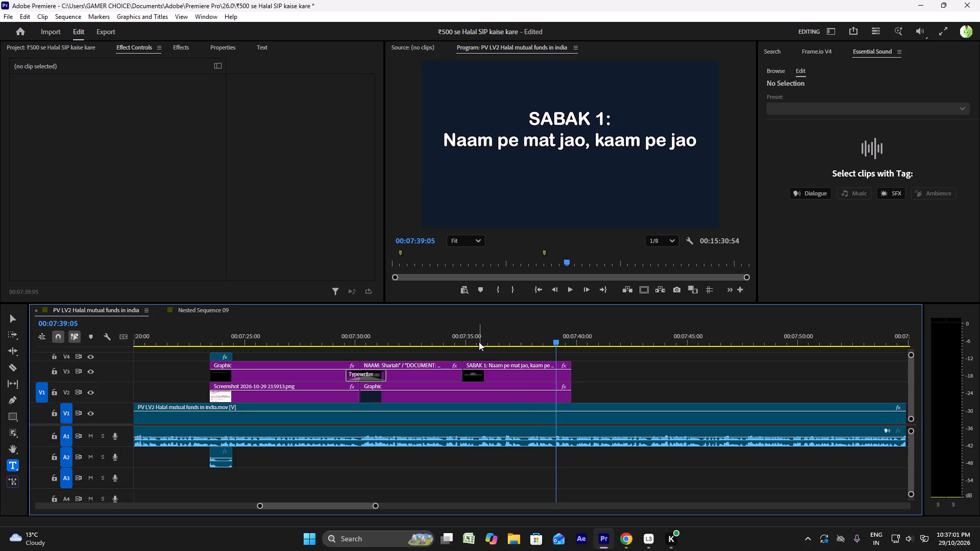
Trim the SABAK 1 title to about 3 seconds and end the background graphic beneath it at the same point.
left_click(499, 339)
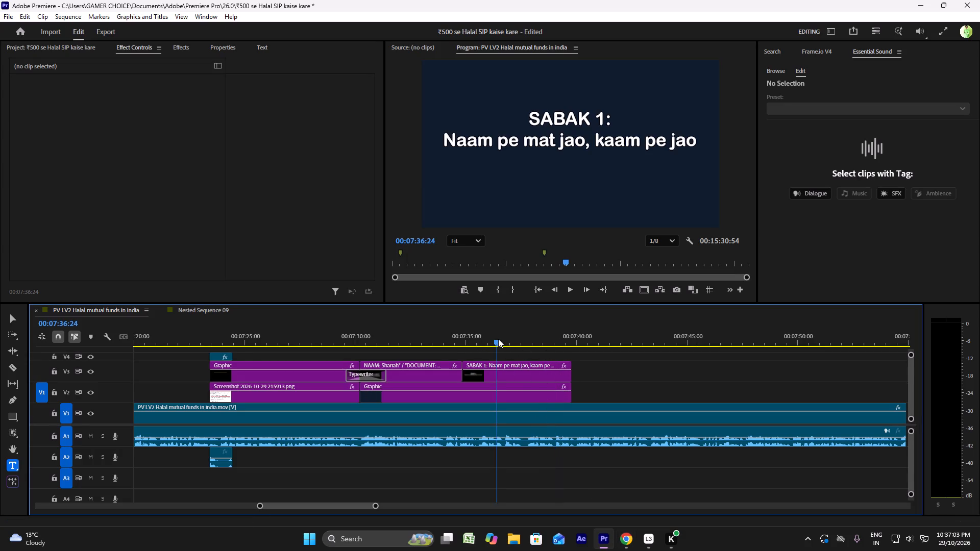
key("space")
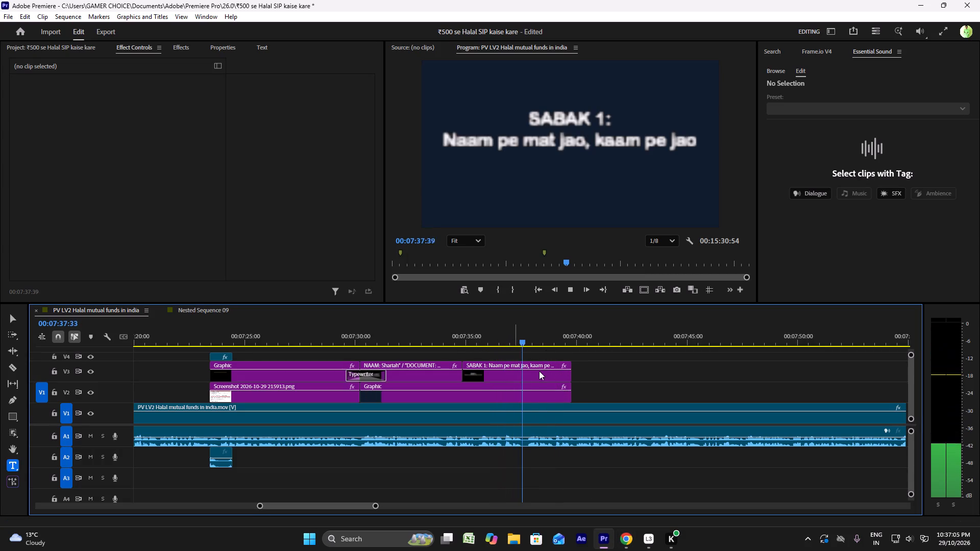
key("space")
left_click_drag(574, 372, 532, 370)
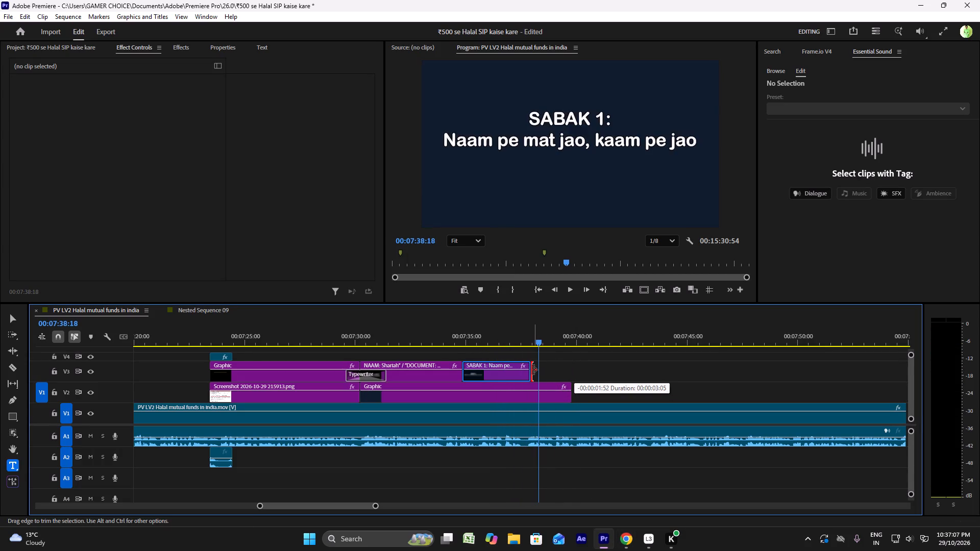
left_click_drag(532, 370, 531, 370)
left_click_drag(578, 385, 547, 383)
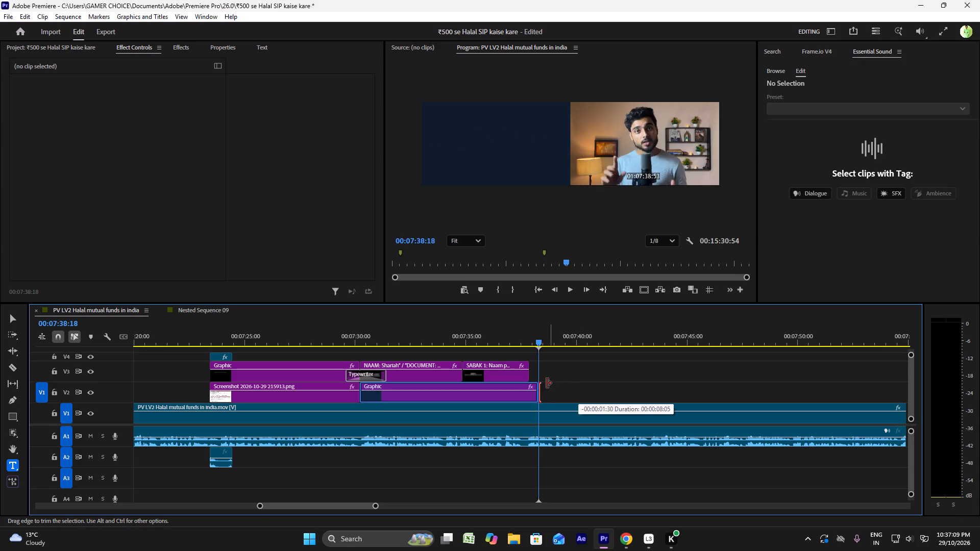
left_click_drag(547, 383, 535, 383)
Play back from the SABAK 1 title through the speech that follows it.
left_click(496, 346)
left_click(494, 344)
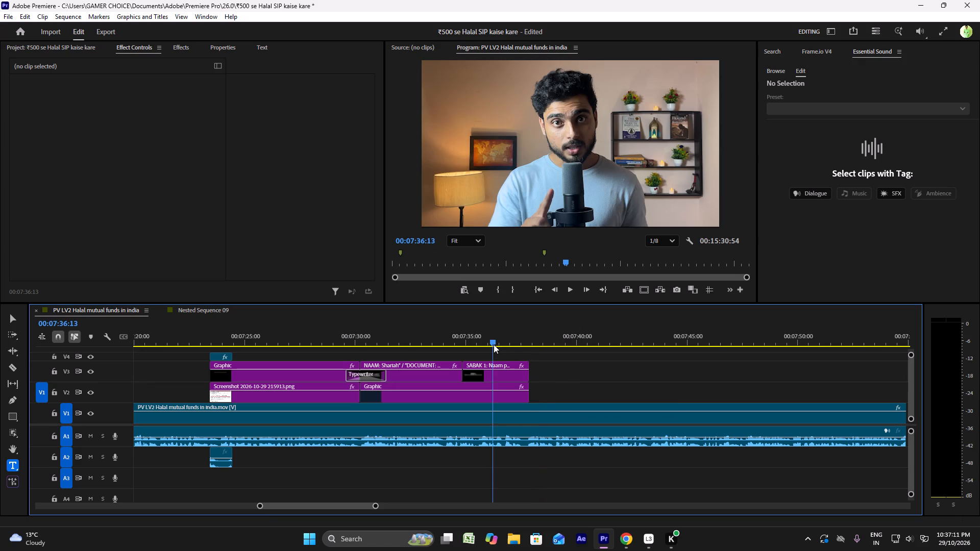
key("space")
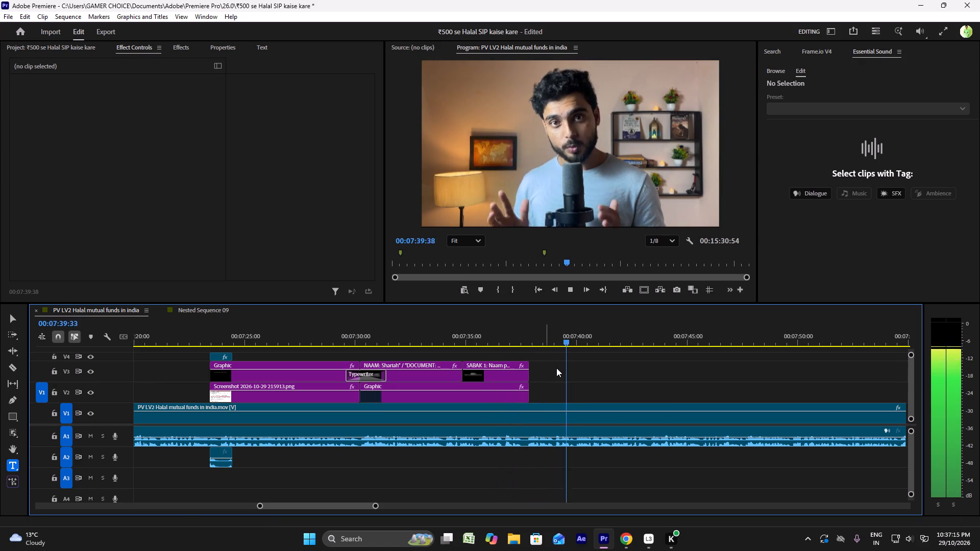
scroll(556, 368, "down", 5)
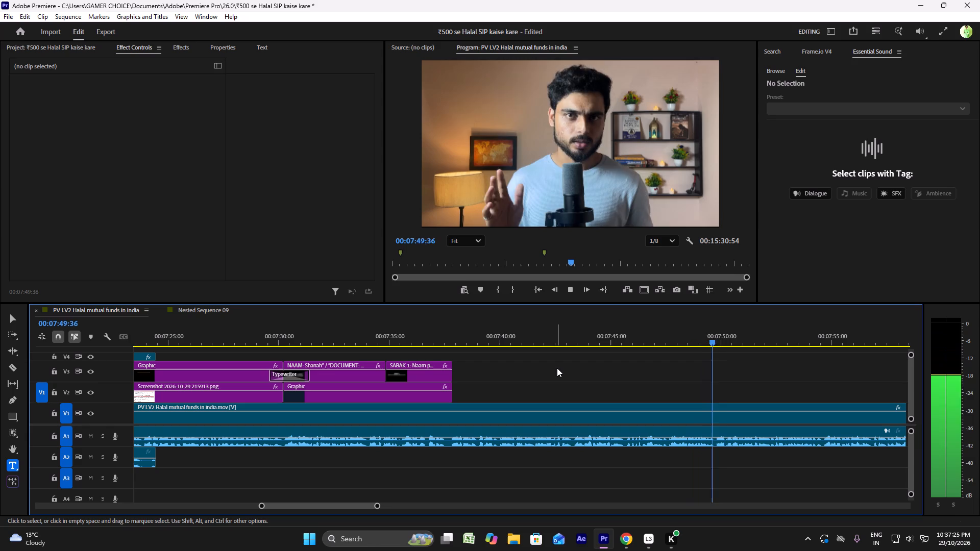
key("space")
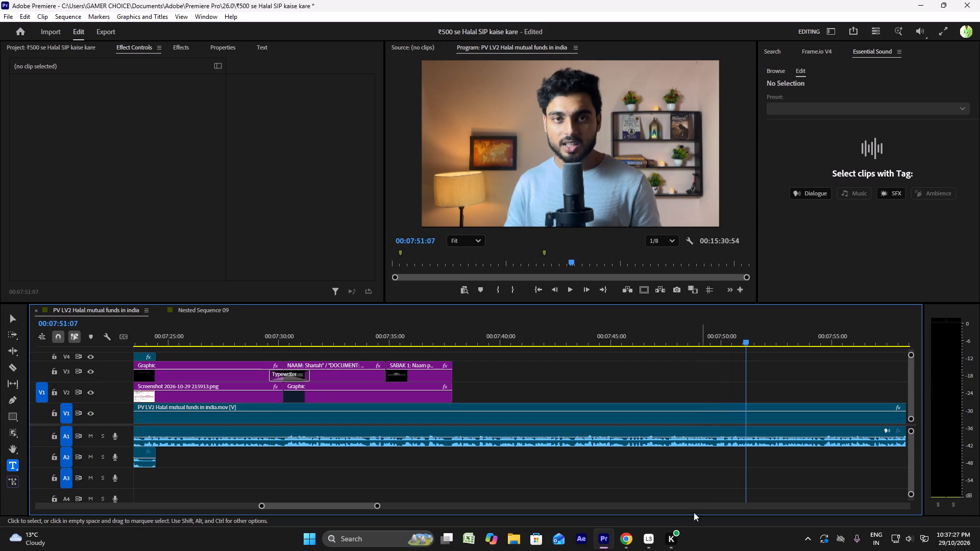
Copy the NEECHE BOX text "ETF = stock exchange se, demat account se" from page 5 of the editor brief in Chrome.
left_click(623, 533)
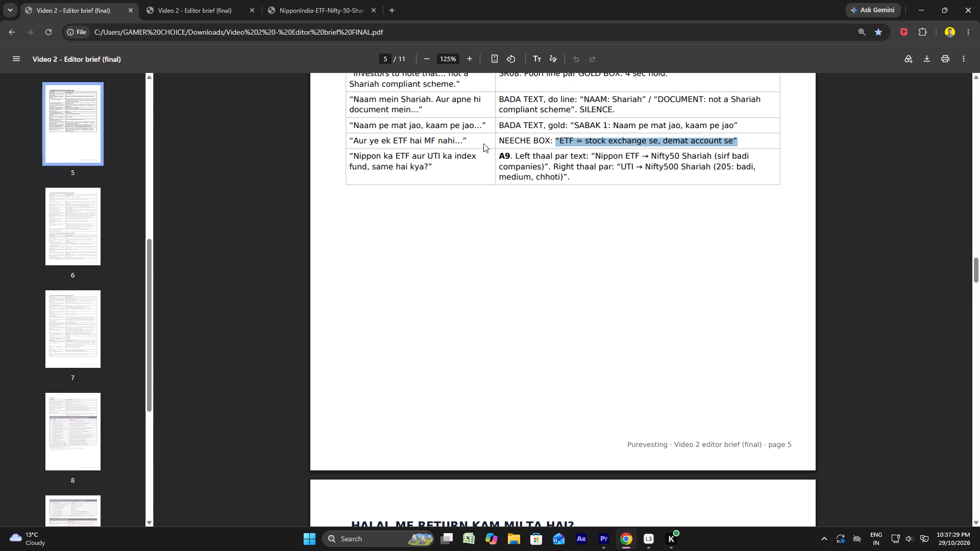
left_click(561, 140)
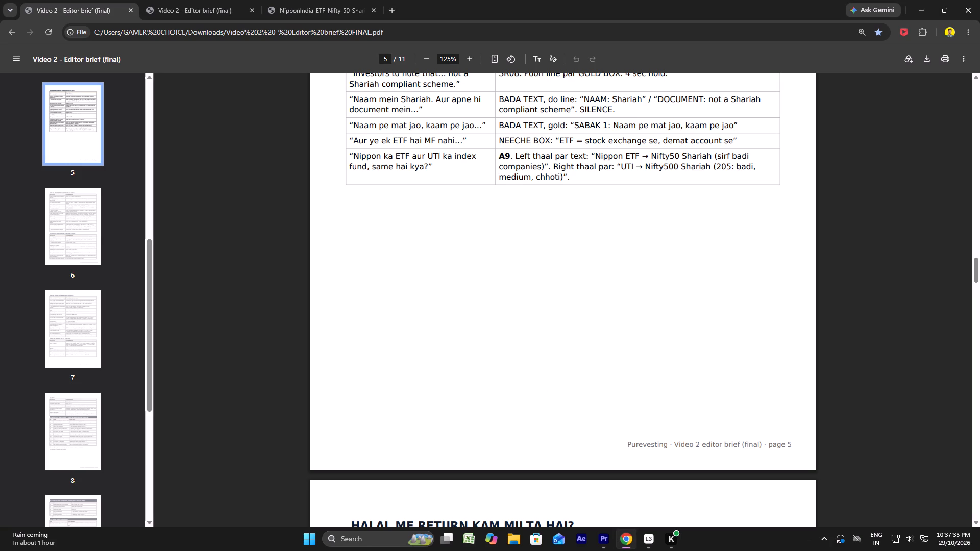
left_click_drag(559, 141, 612, 139)
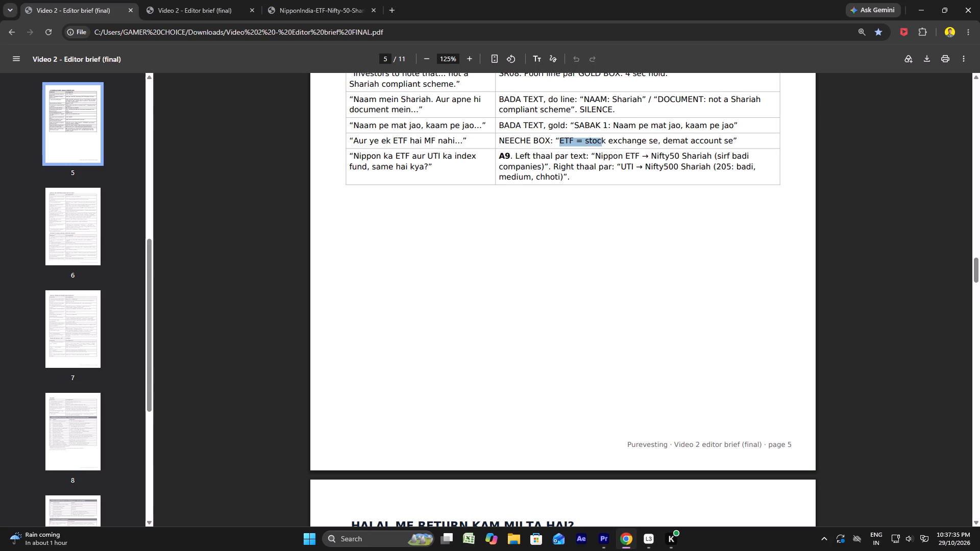
left_click_drag(612, 139, 734, 139)
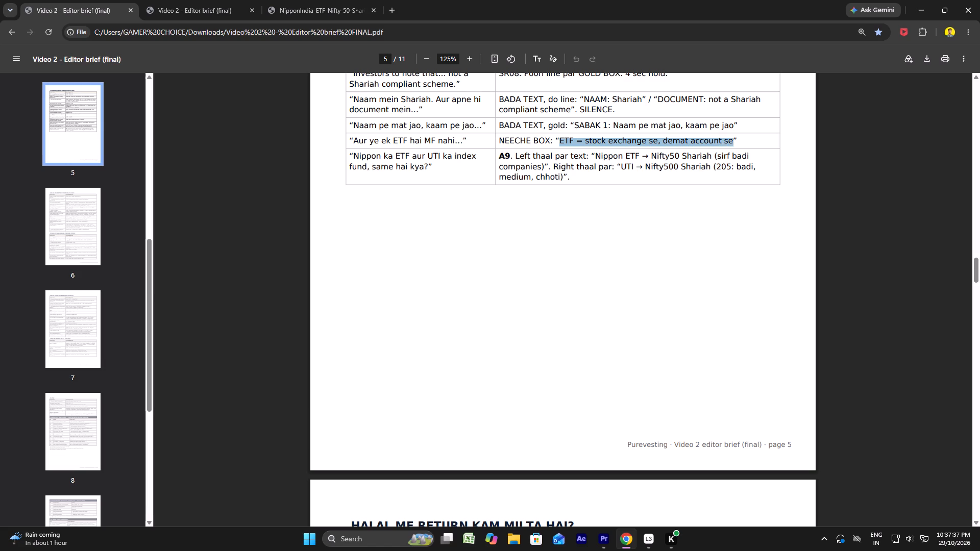
key("ctrl+c")
key("ctrl+c")
key("ctrl+c")
Examine pages 10 and 11 in the second open copy of the brief, covering the SR links, supplied files and checklist.
left_click(235, 0)
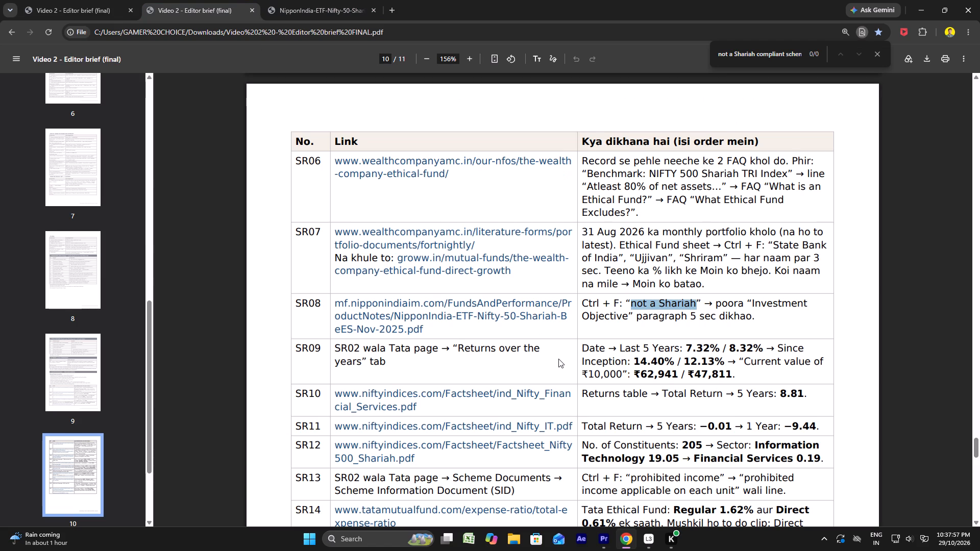
scroll(558, 359, "down", 9)
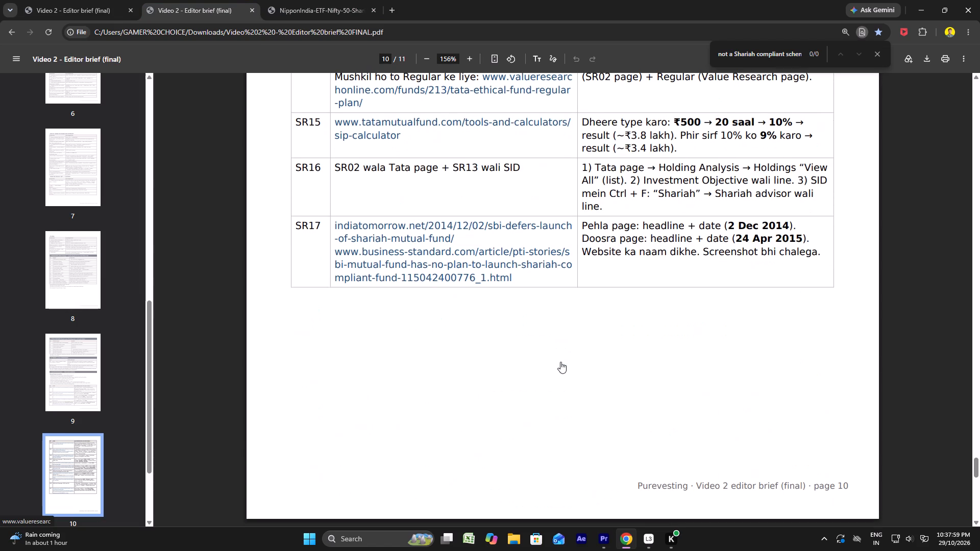
scroll(560, 362, "down", 7)
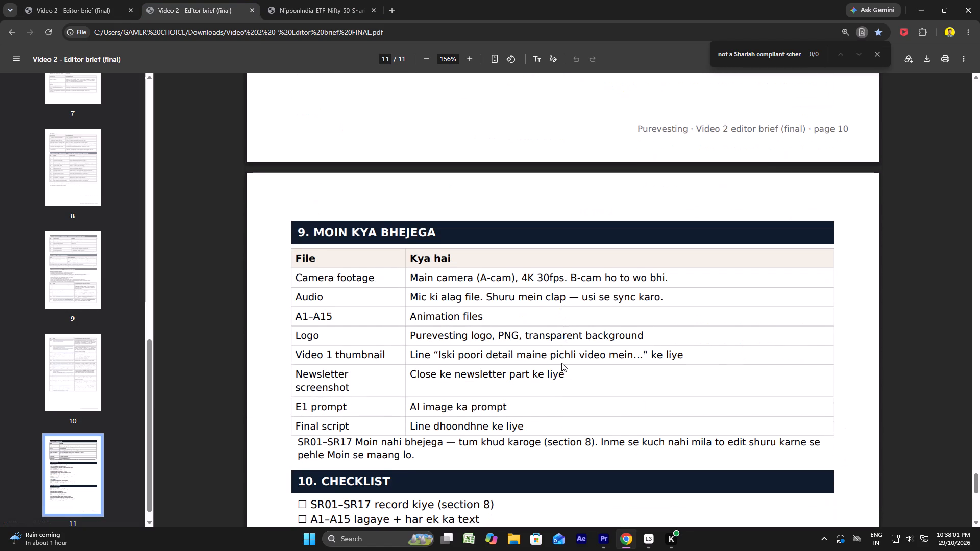
scroll(561, 363, "down", 9)
scroll(561, 363, "up", 6)
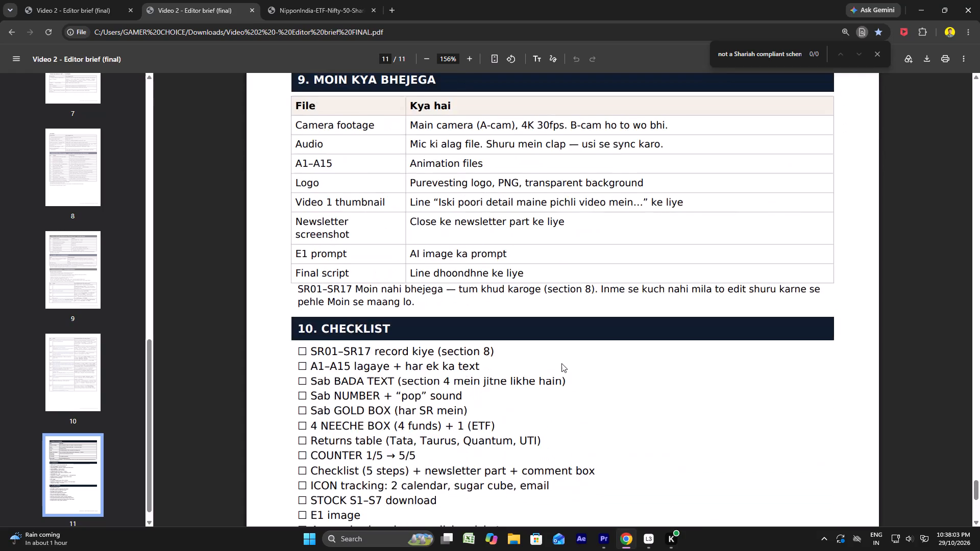
scroll(561, 363, "up", 15)
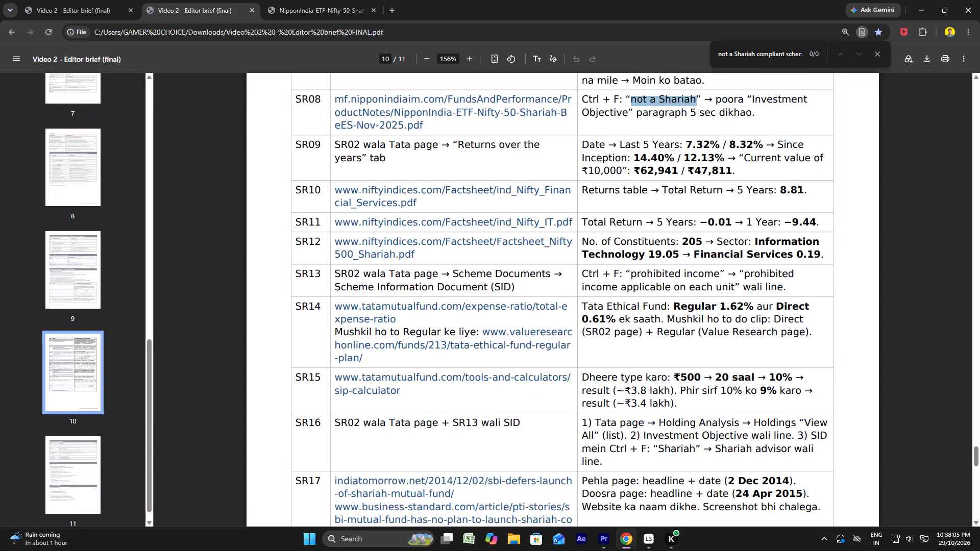
Close the text search and examine the NEECHE BOX definition in section 2 on page 1 of the editor brief.
left_click(878, 55)
scroll(566, 167, "up", 6)
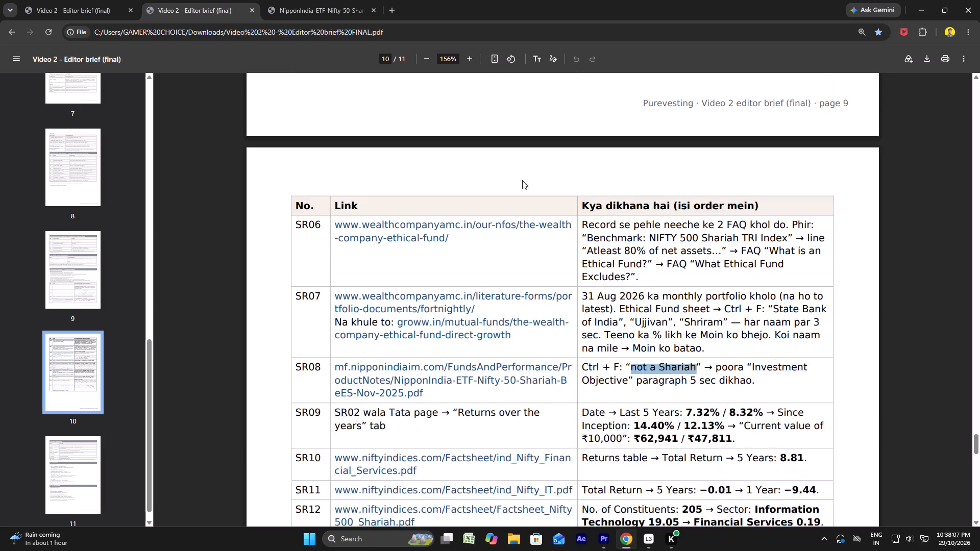
scroll(516, 181, "up", 20)
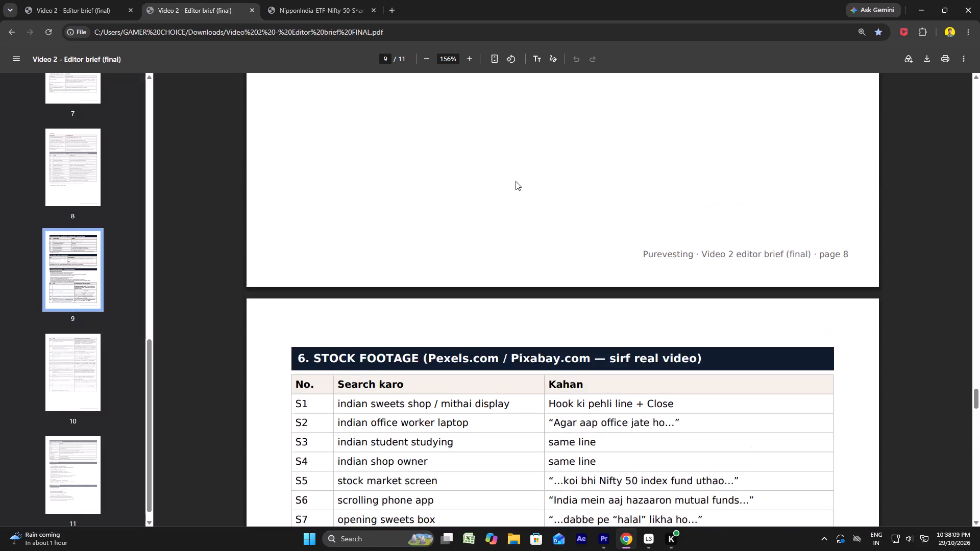
scroll(515, 181, "up", 16)
scroll(511, 184, "up", 5)
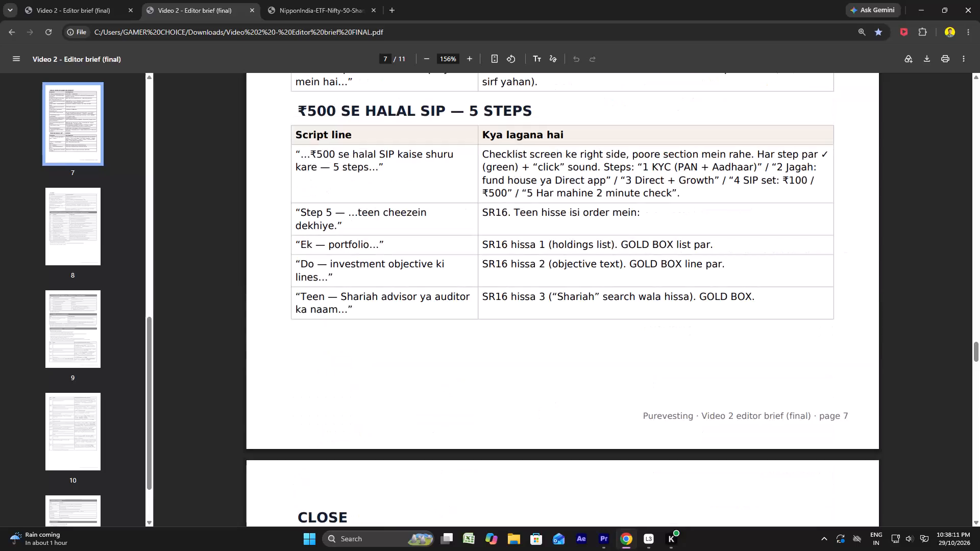
scroll(511, 185, "up", 17)
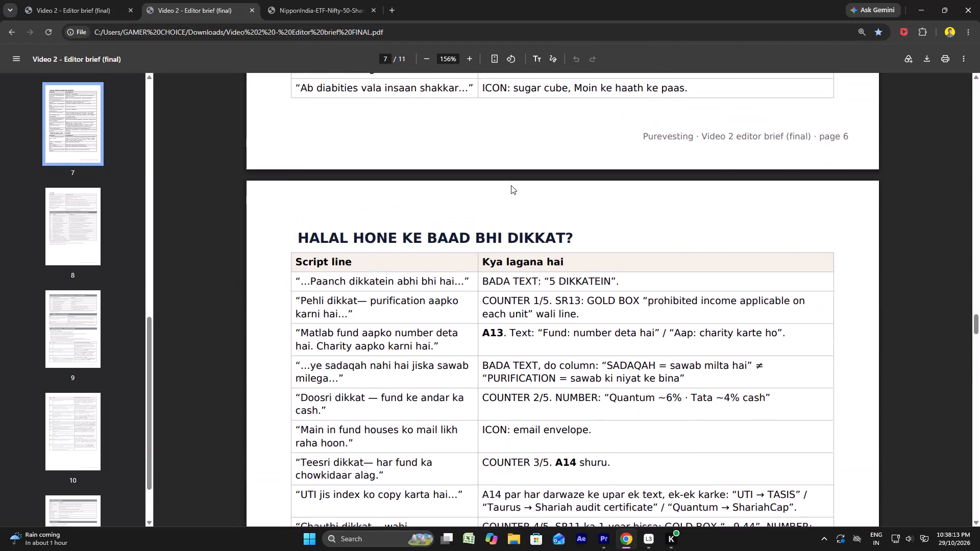
scroll(511, 185, "up", 11)
scroll(511, 185, "up", 10)
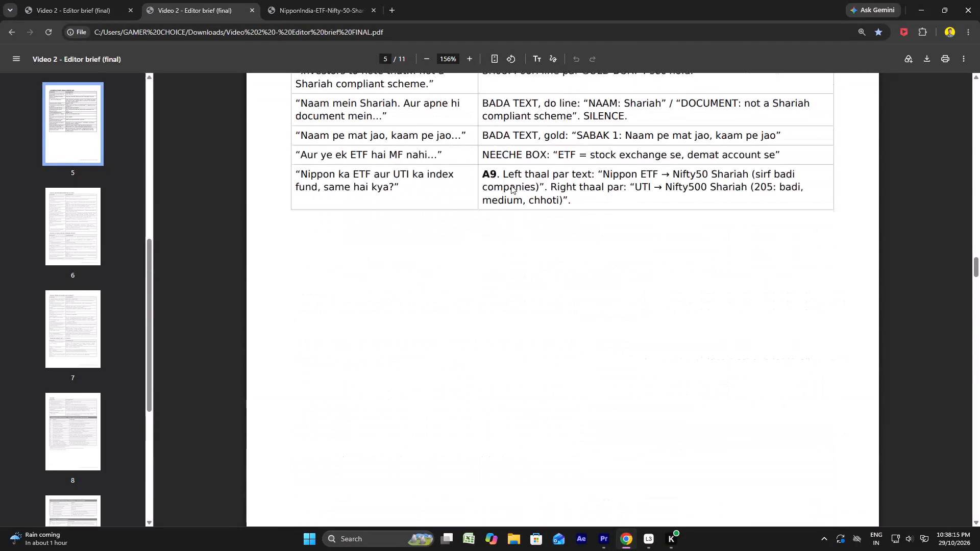
scroll(511, 185, "up", 1)
middle_click(511, 185)
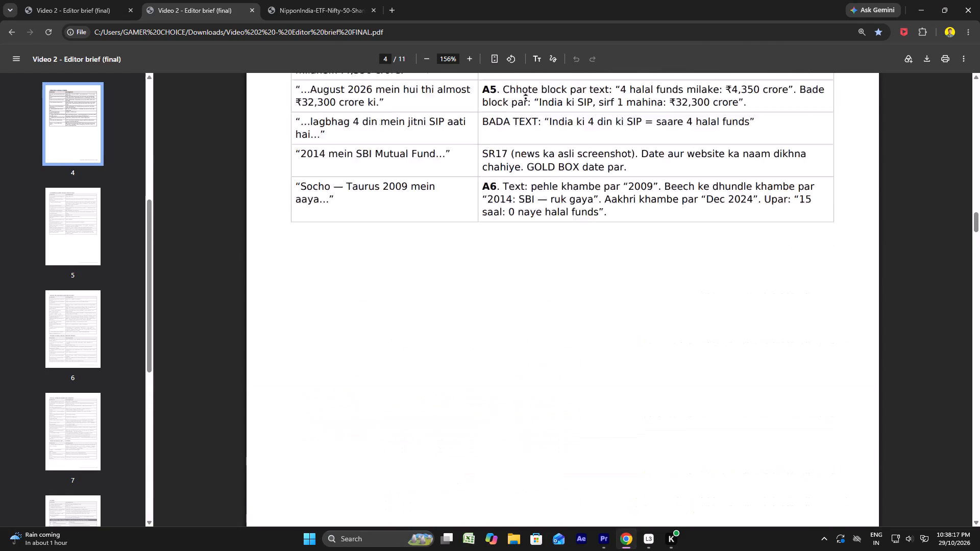
scroll(526, 98, "down", 1)
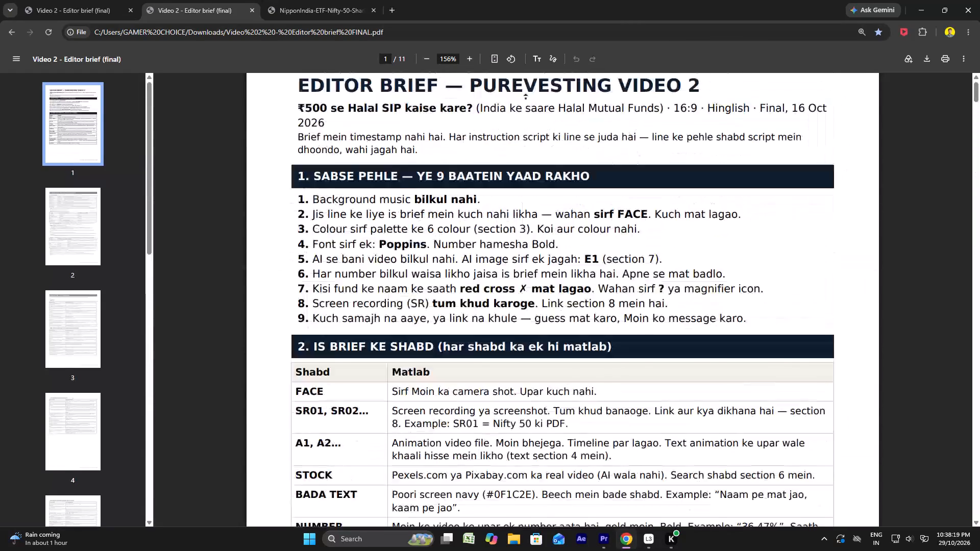
middle_click(526, 98)
scroll(526, 98, "down", 1)
scroll(476, 229, "down", 8)
scroll(474, 233, "up", 1)
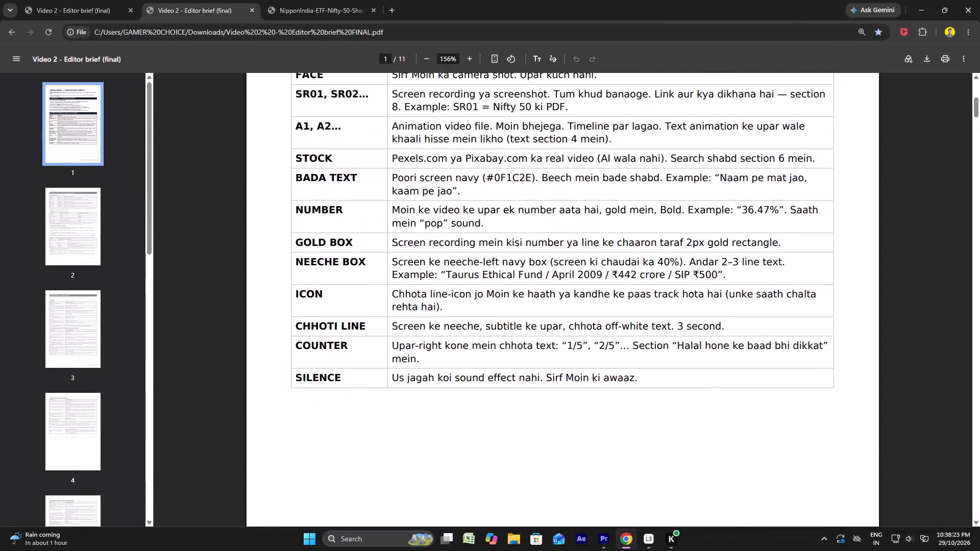
scroll(474, 233, "up", 1)
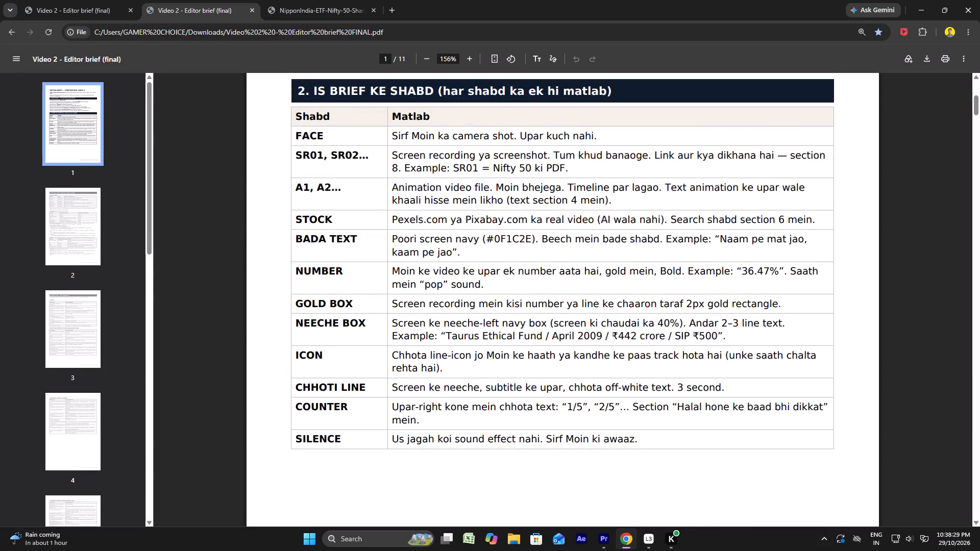
left_click_drag(737, 336, 424, 321)
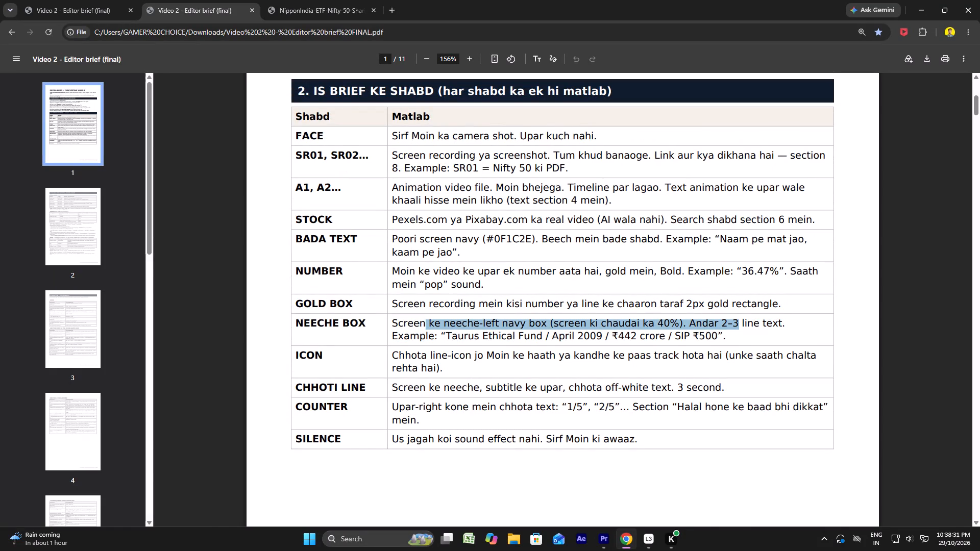
left_click(513, 322)
left_click_drag(745, 343, 603, 340)
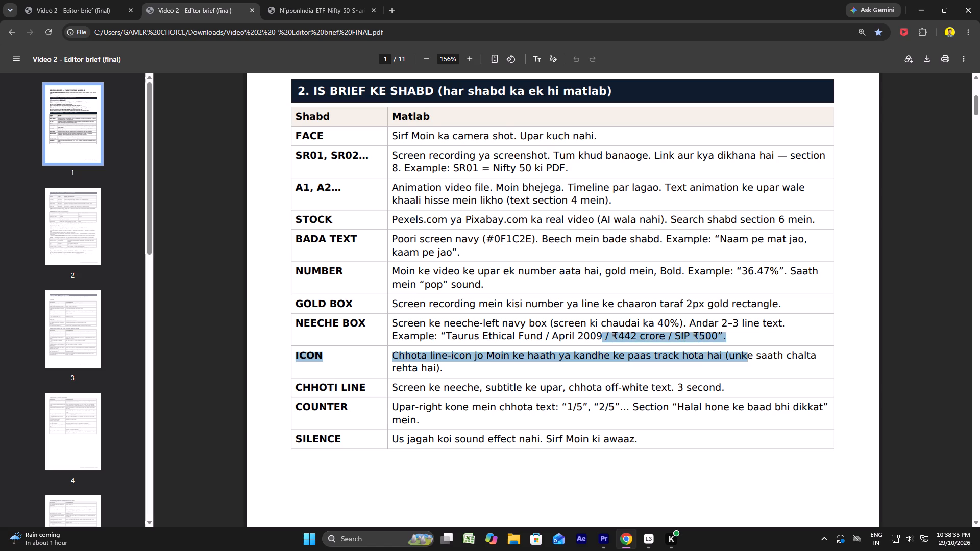